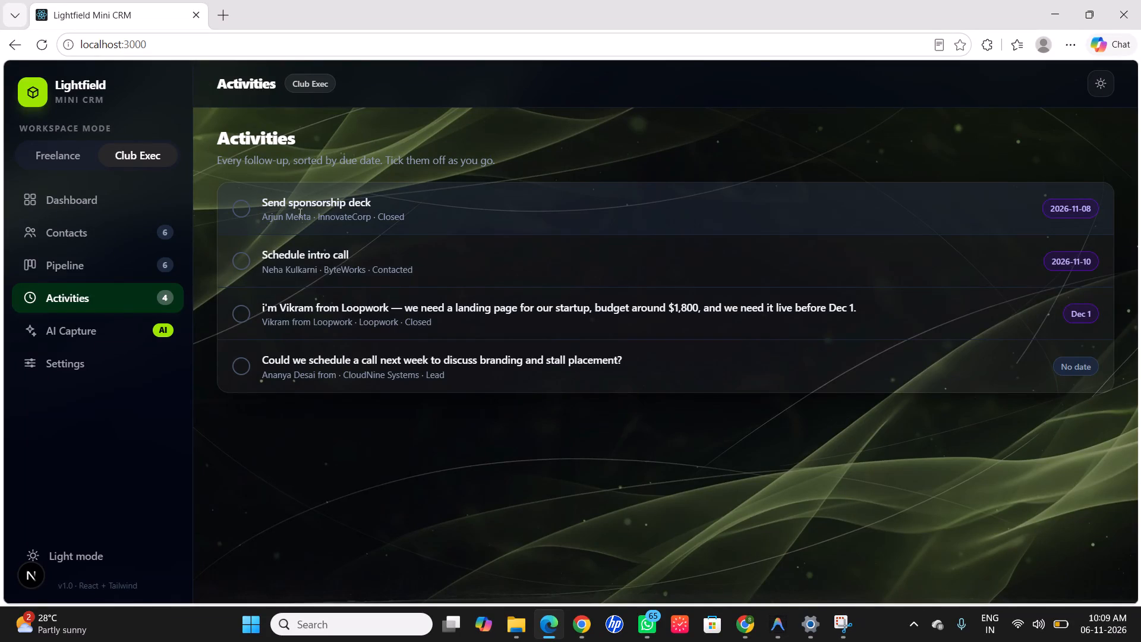
Mark the "Send sponsorship deck" follow-up as done in the Club Exec activities.
{"action": "left_click", "coordinate": [244, 209]}
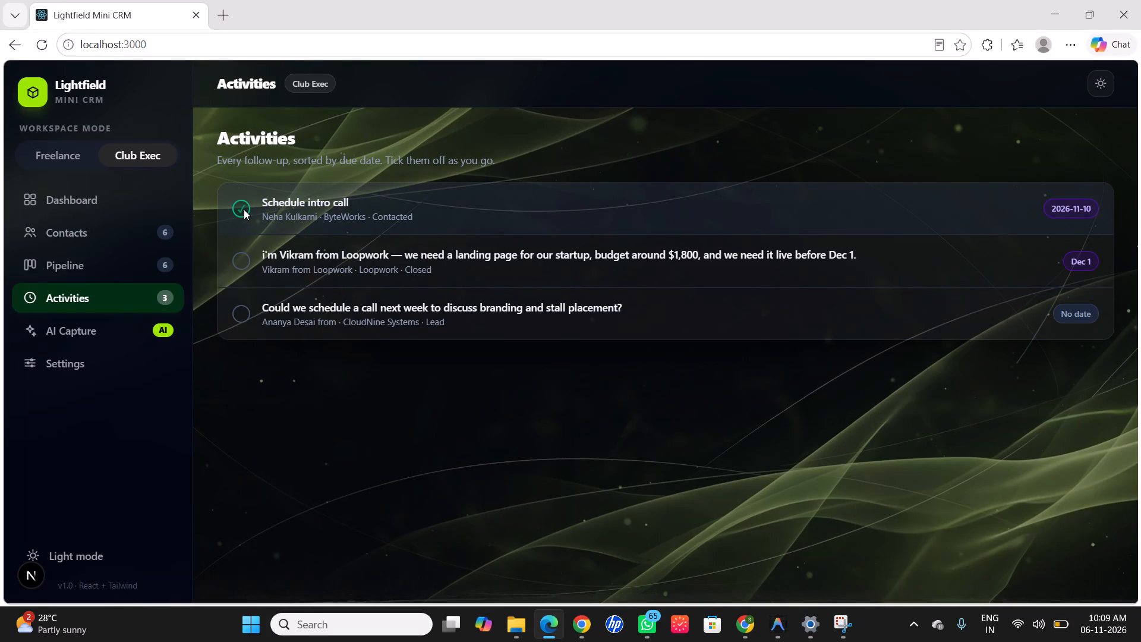
Extract the sample sponsor email with AI Capture, add it to the pipeline, and view it there.
{"action": "left_click", "coordinate": [106, 325]}
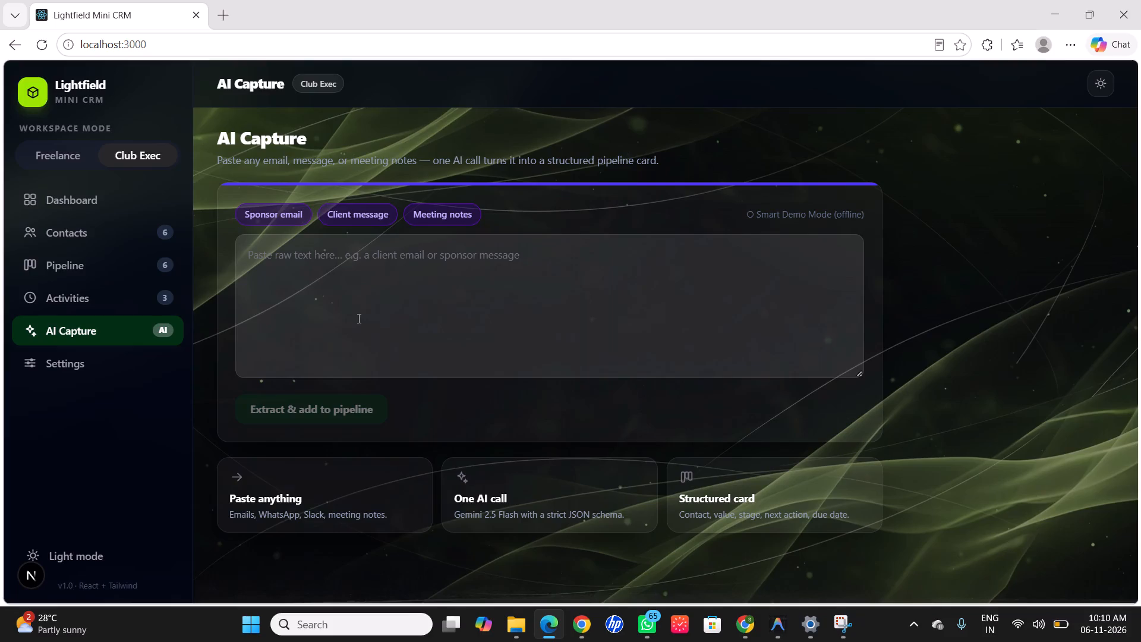
{"action": "left_click", "coordinate": [254, 210]}
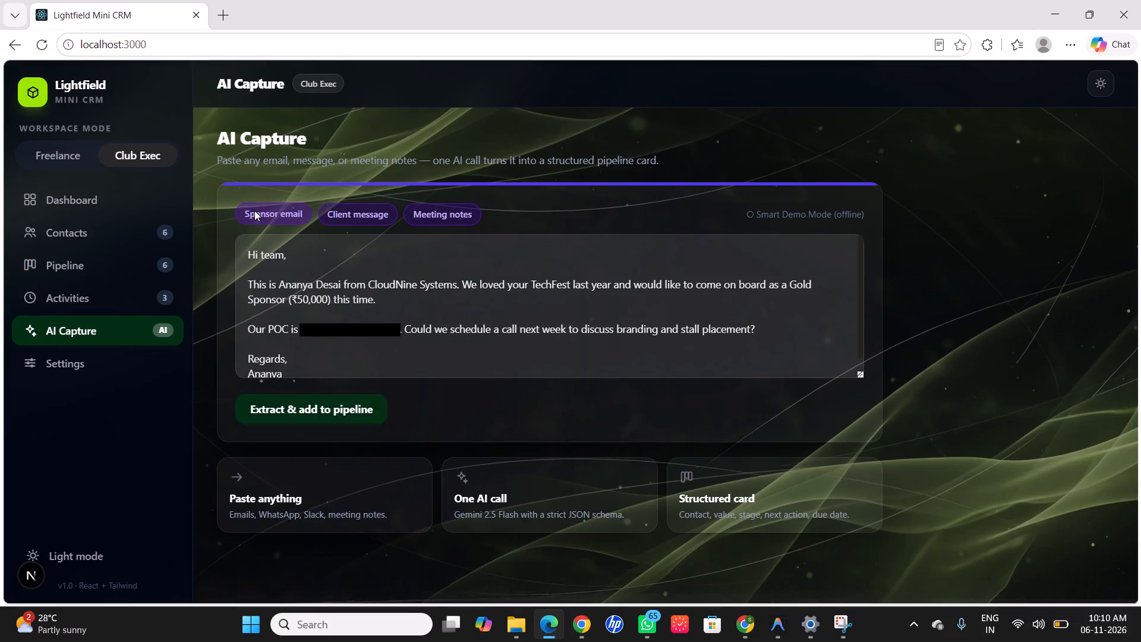
{"action": "left_click", "coordinate": [324, 420]}
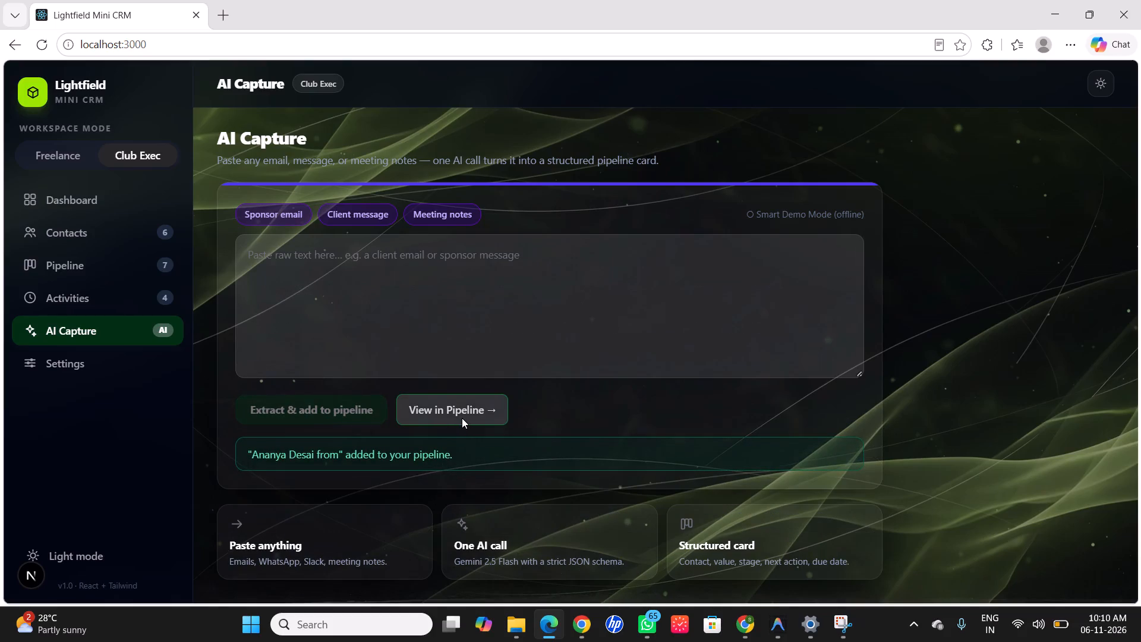
{"action": "left_click", "coordinate": [462, 418]}
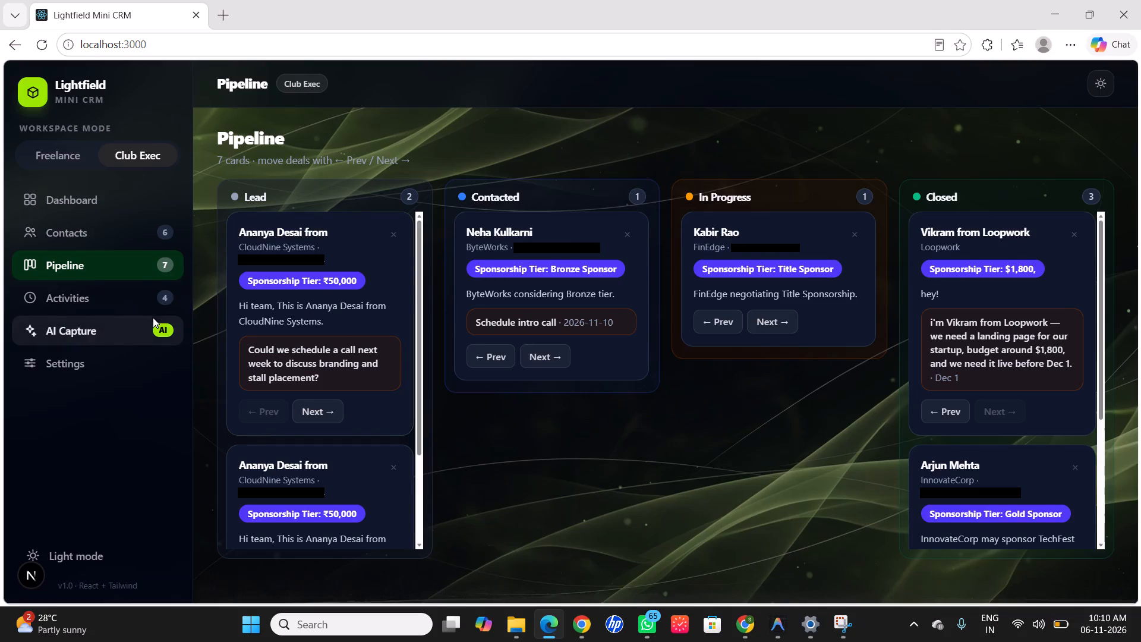
Show the AI Capture page and the Pipeline board again, ending on AI Capture.
{"action": "left_click", "coordinate": [115, 333]}
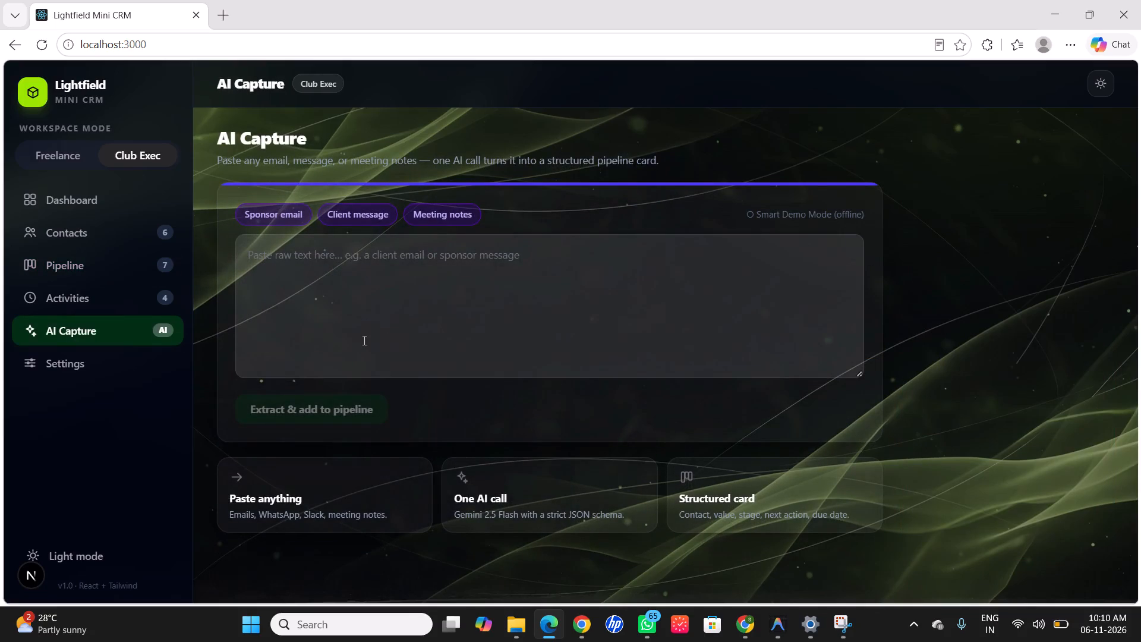
{"action": "left_click", "coordinate": [106, 256]}
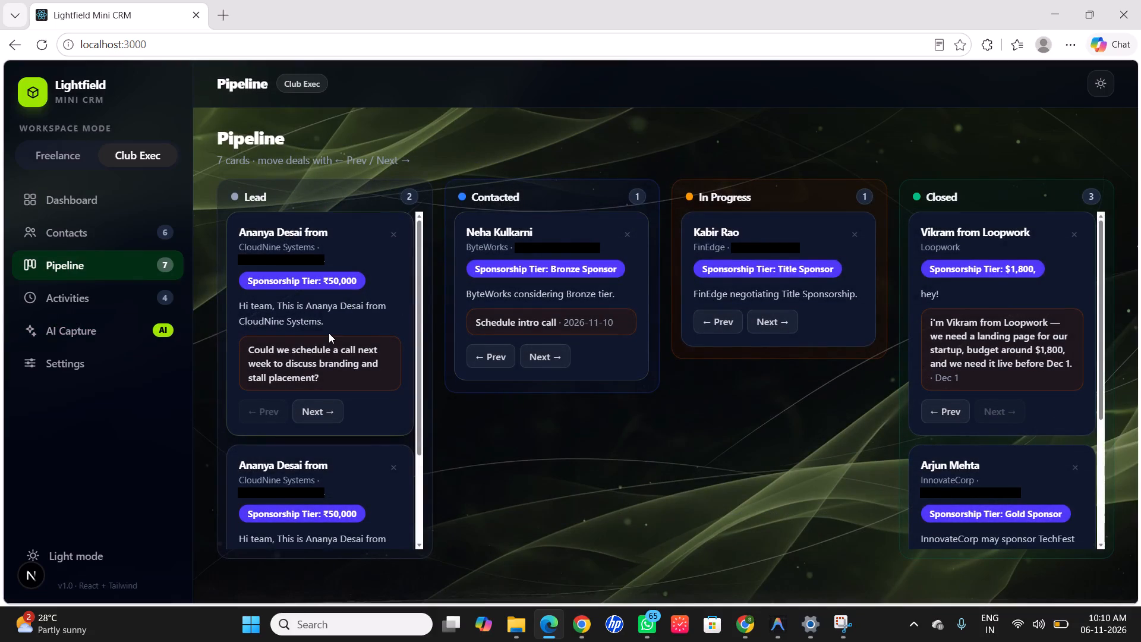
{"action": "left_click", "coordinate": [118, 331]}
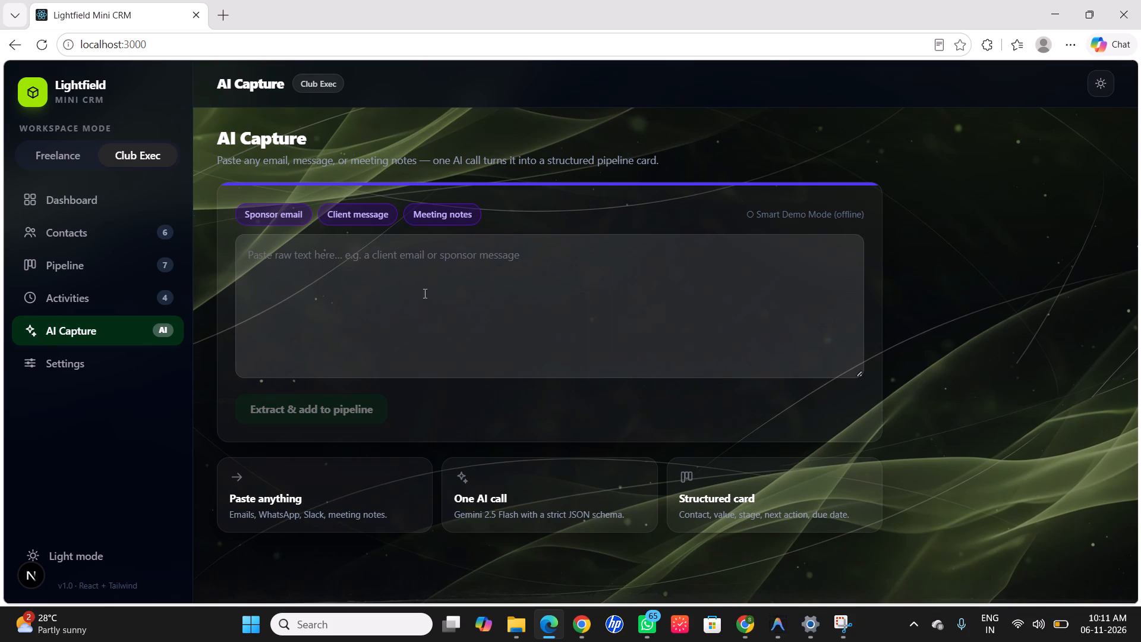
Stop the screen recording of the CRM demo in Snipping Tool.
{"action": "left_click", "coordinate": [490, 30]}
{"action": "left_click", "coordinate": [526, 22]}
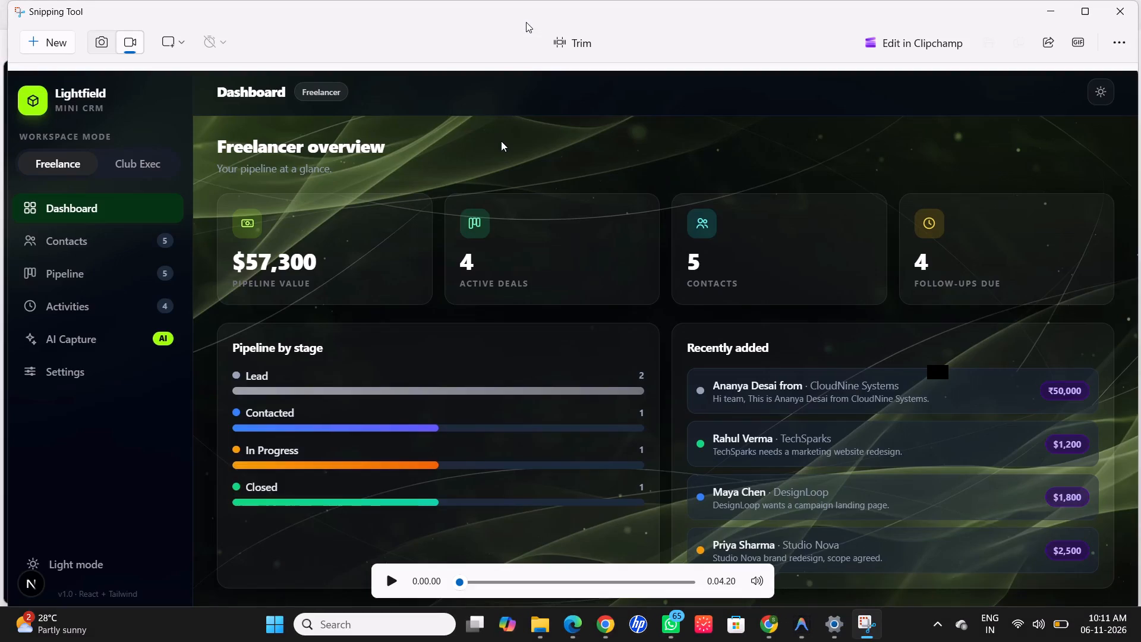
Play back the recording and find the moment where the Club Exec Contacts page opens, pausing at about 1:48.
{"action": "left_click", "coordinate": [388, 585]}
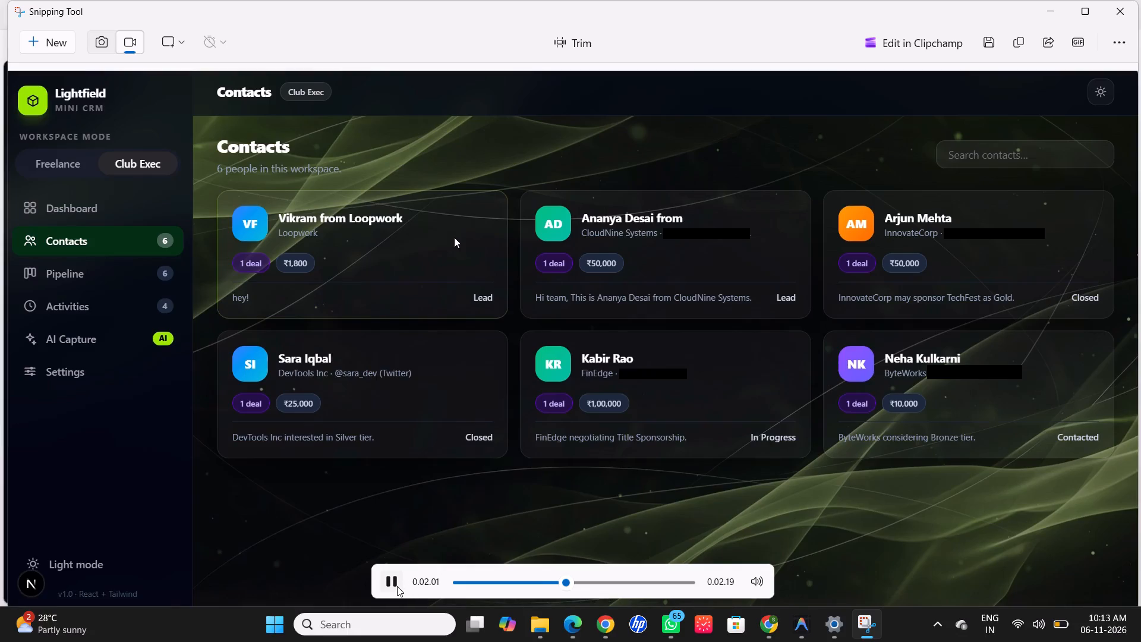
{"action": "left_click", "coordinate": [556, 584]}
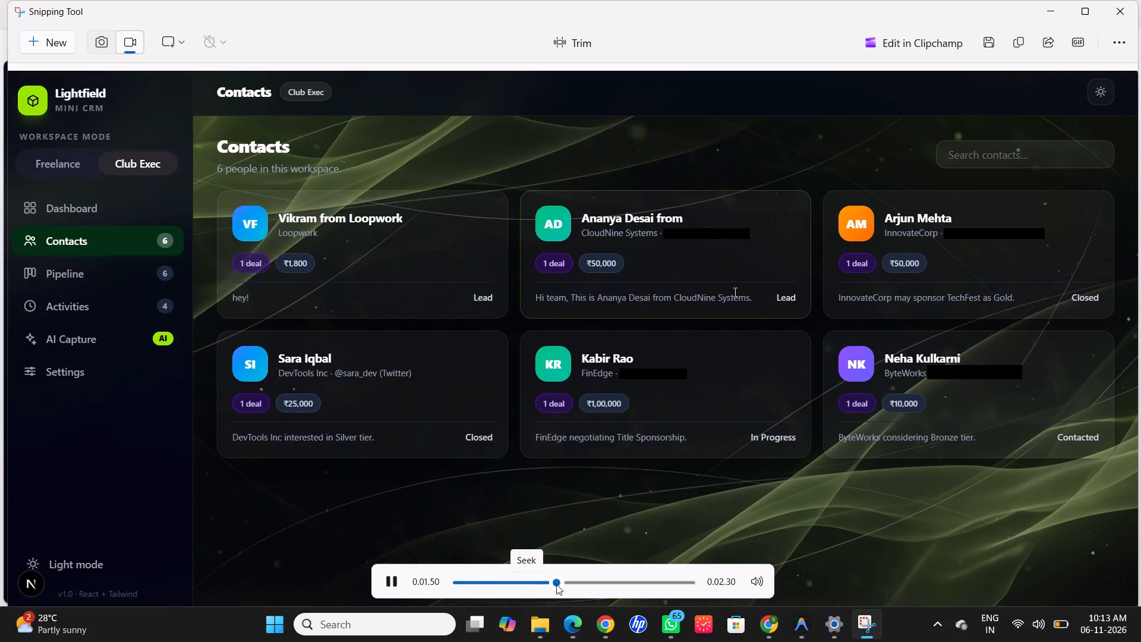
{"action": "left_click", "coordinate": [550, 583]}
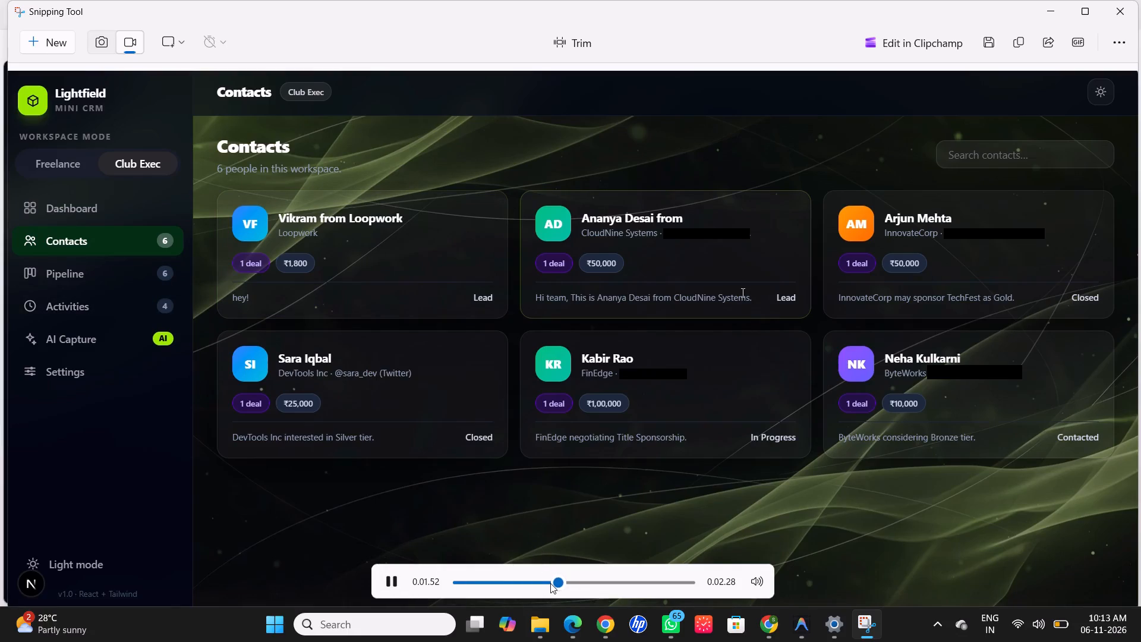
{"action": "left_click", "coordinate": [547, 583]}
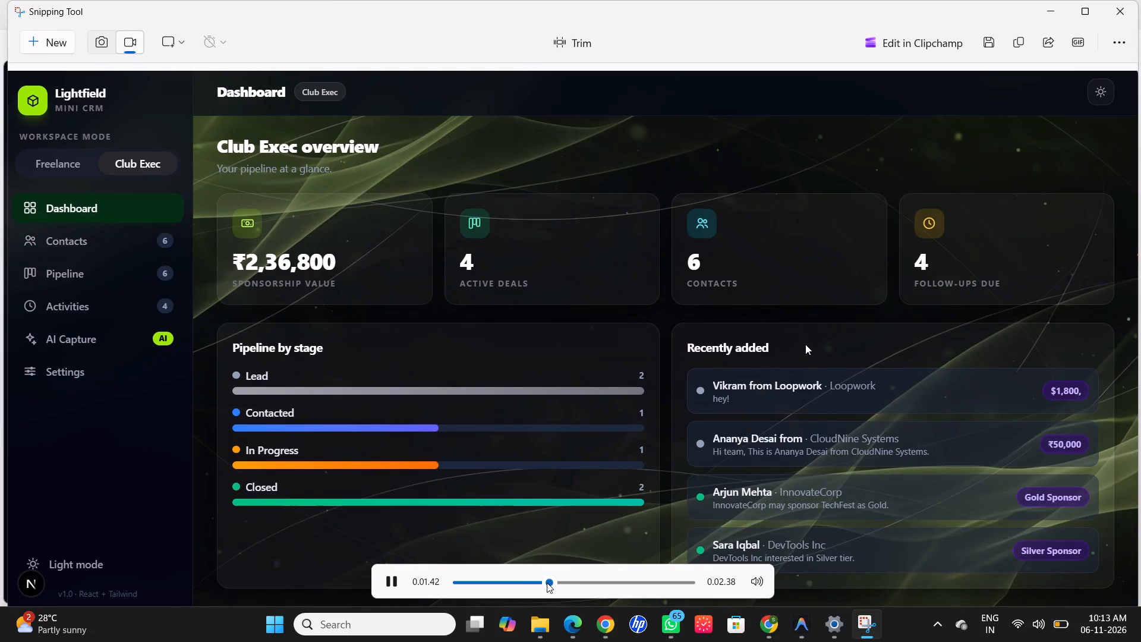
{"action": "left_click", "coordinate": [395, 581]}
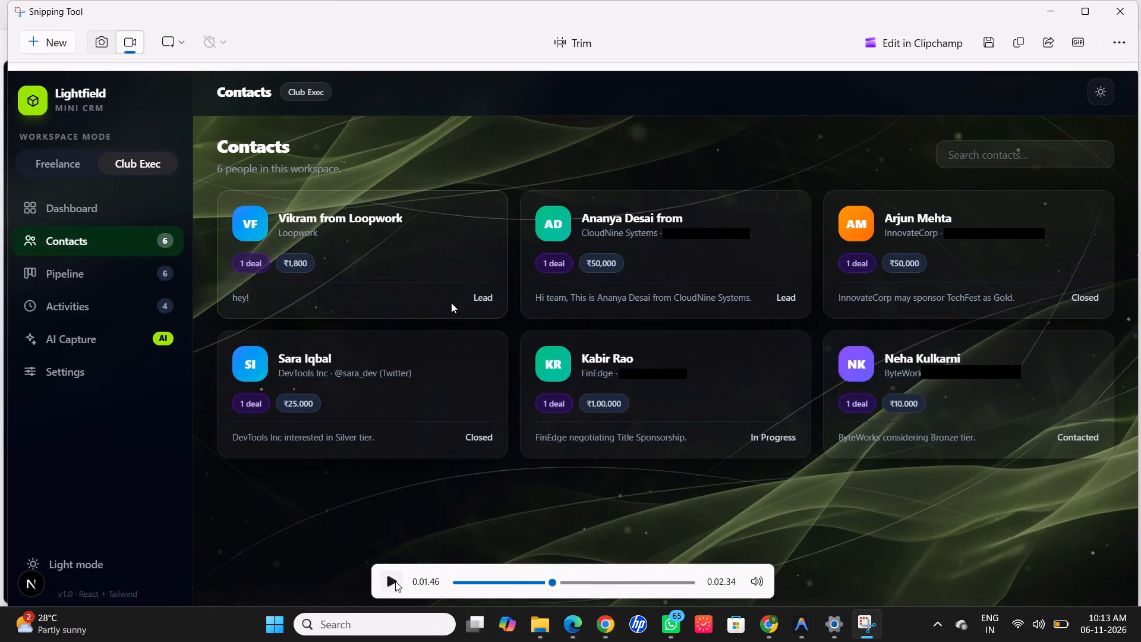
{"action": "left_click", "coordinate": [395, 581]}
{"action": "left_click", "coordinate": [395, 581]}
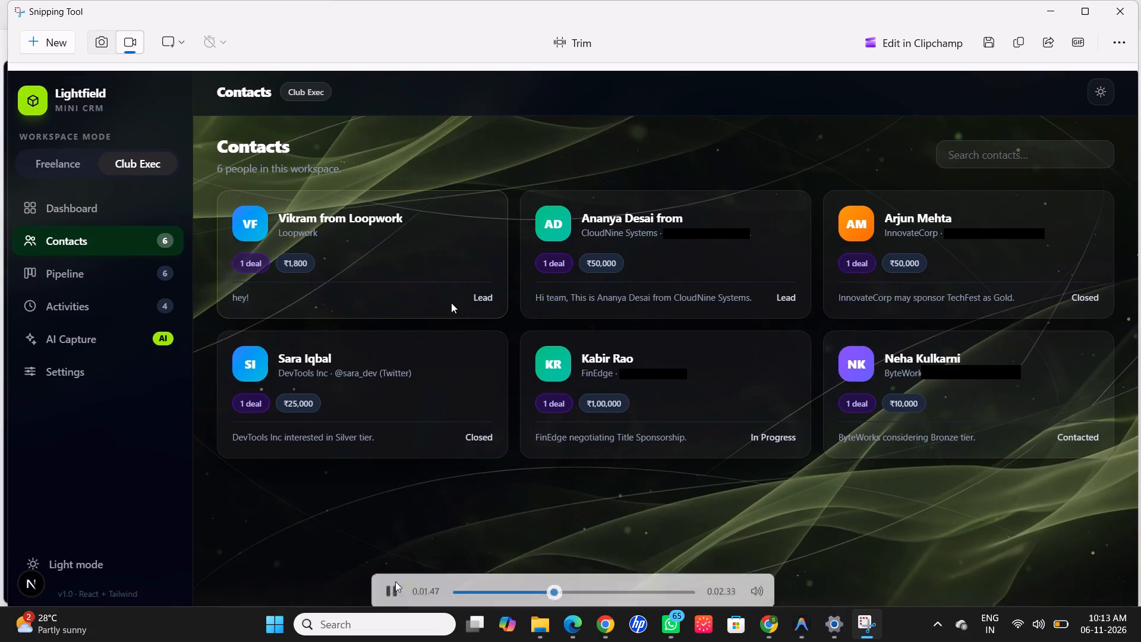
{"action": "left_click", "coordinate": [395, 581]}
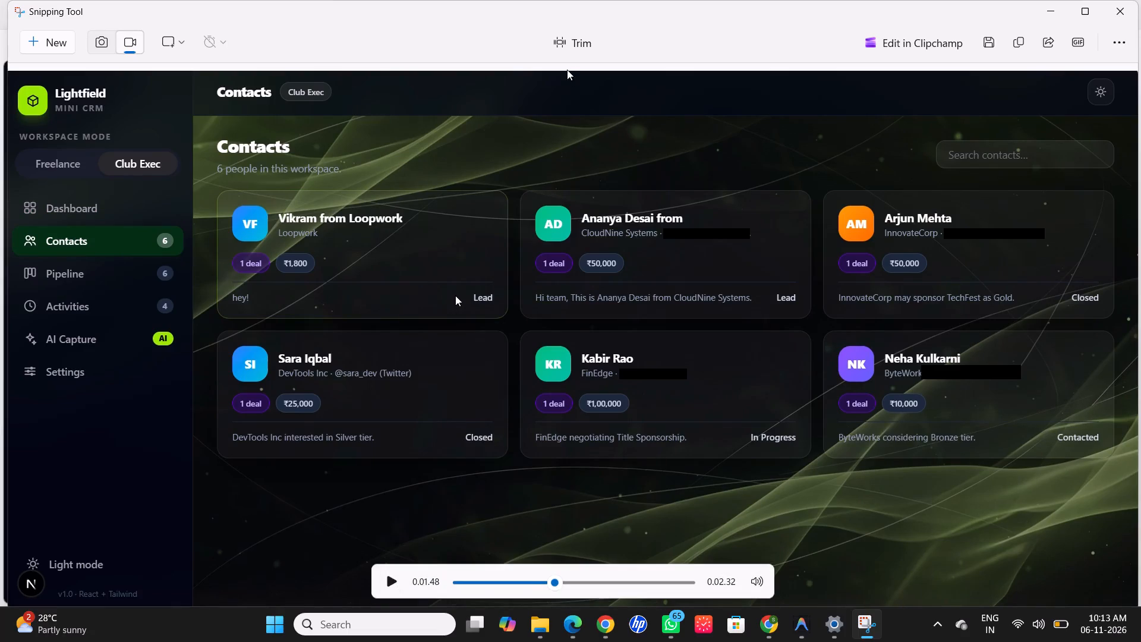
Start trimming the recording and move its start point to 01:45.68, where the Contacts page opens.
{"action": "left_click", "coordinate": [572, 52]}
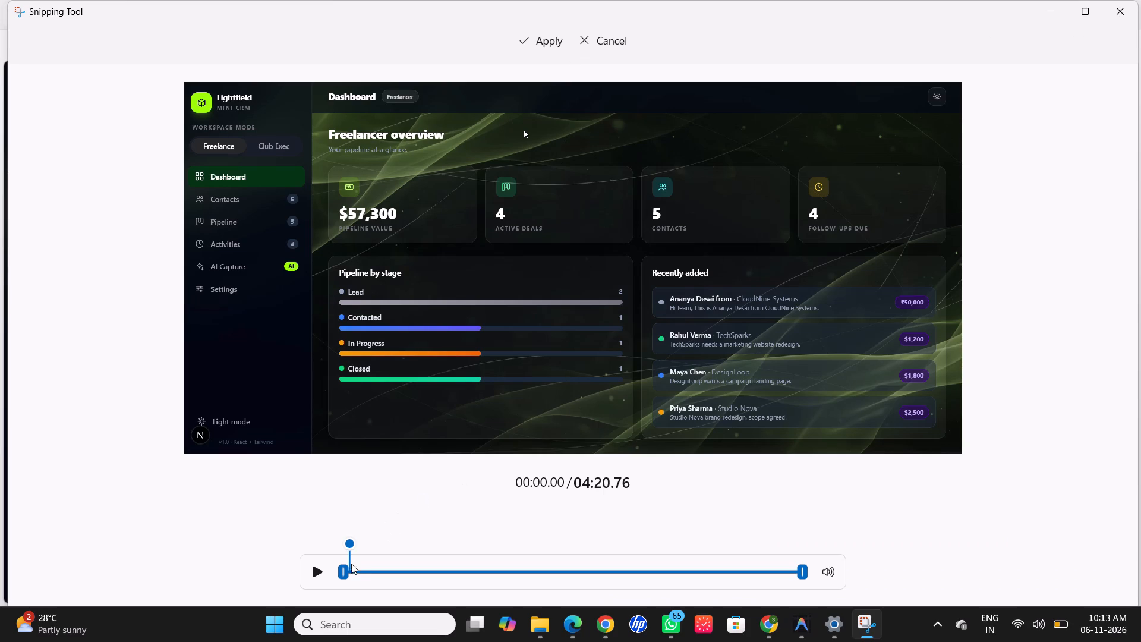
{"action": "left_click_drag", "start_coordinate": [346, 569], "coordinate": [369, 571]}
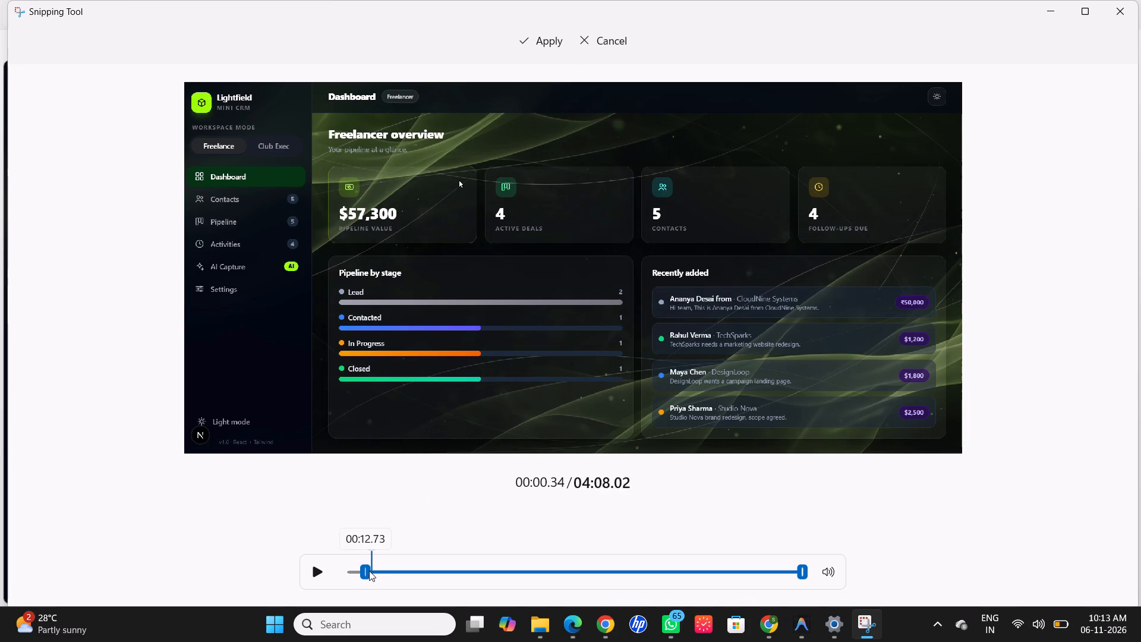
{"action": "left_click_drag", "start_coordinate": [369, 571], "coordinate": [392, 574]}
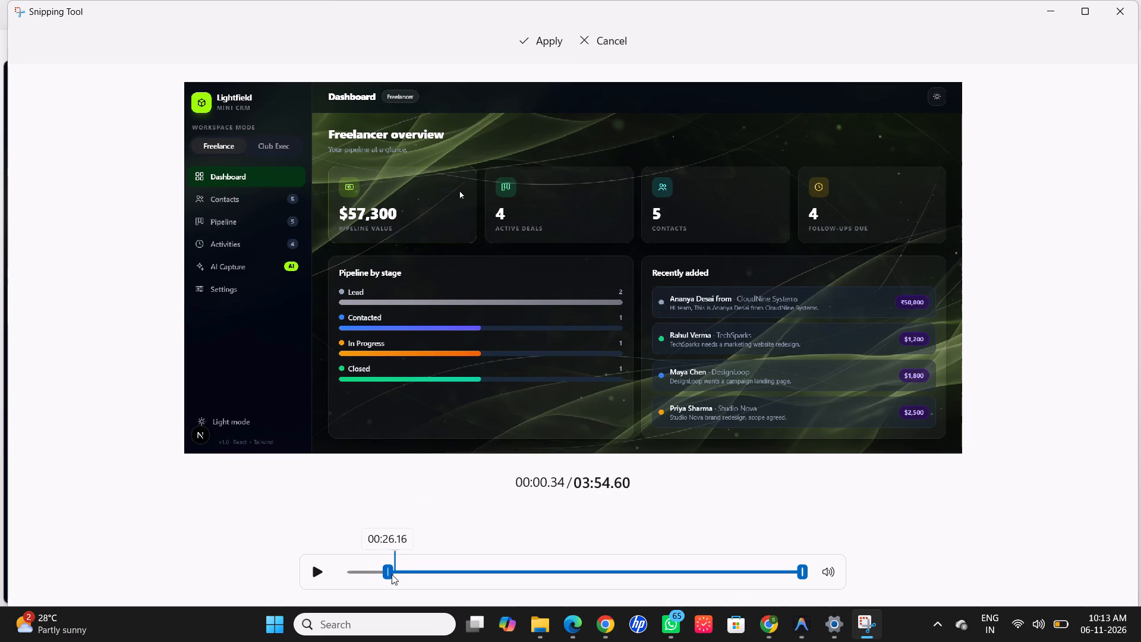
{"action": "left_click_drag", "start_coordinate": [392, 574], "coordinate": [413, 583]}
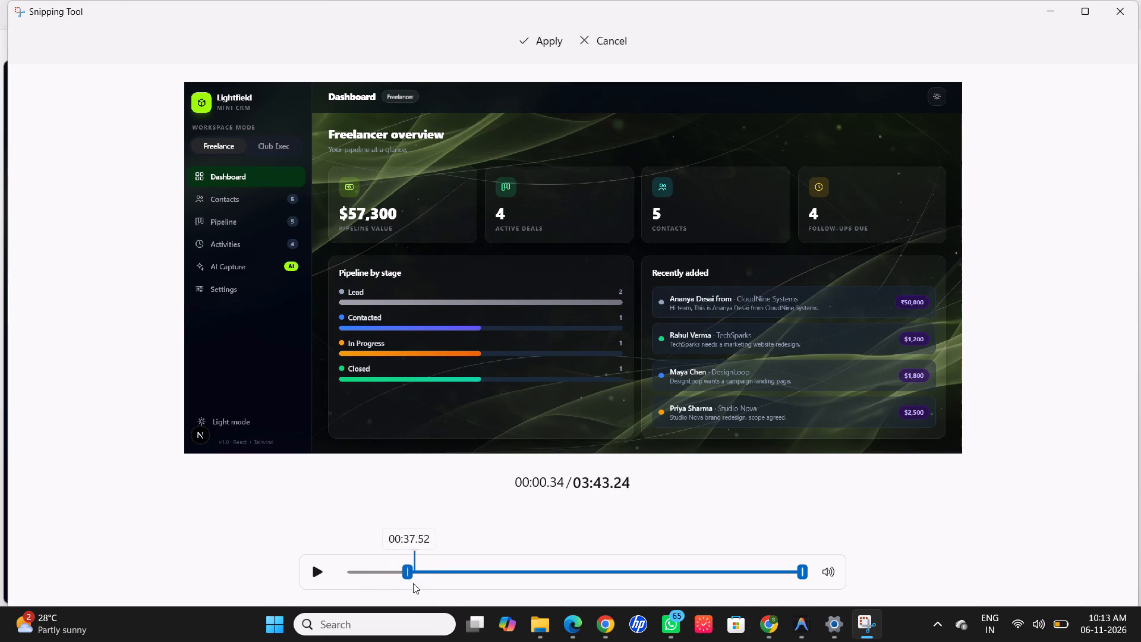
{"action": "left_click_drag", "start_coordinate": [413, 583], "coordinate": [453, 588]}
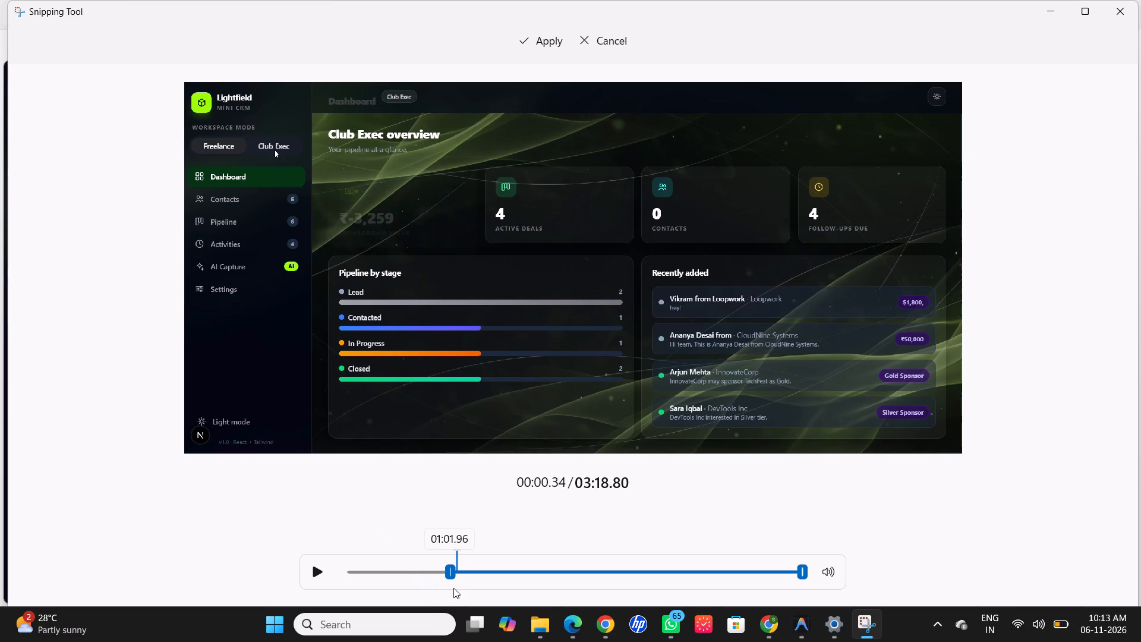
{"action": "left_click_drag", "start_coordinate": [453, 588], "coordinate": [444, 587]}
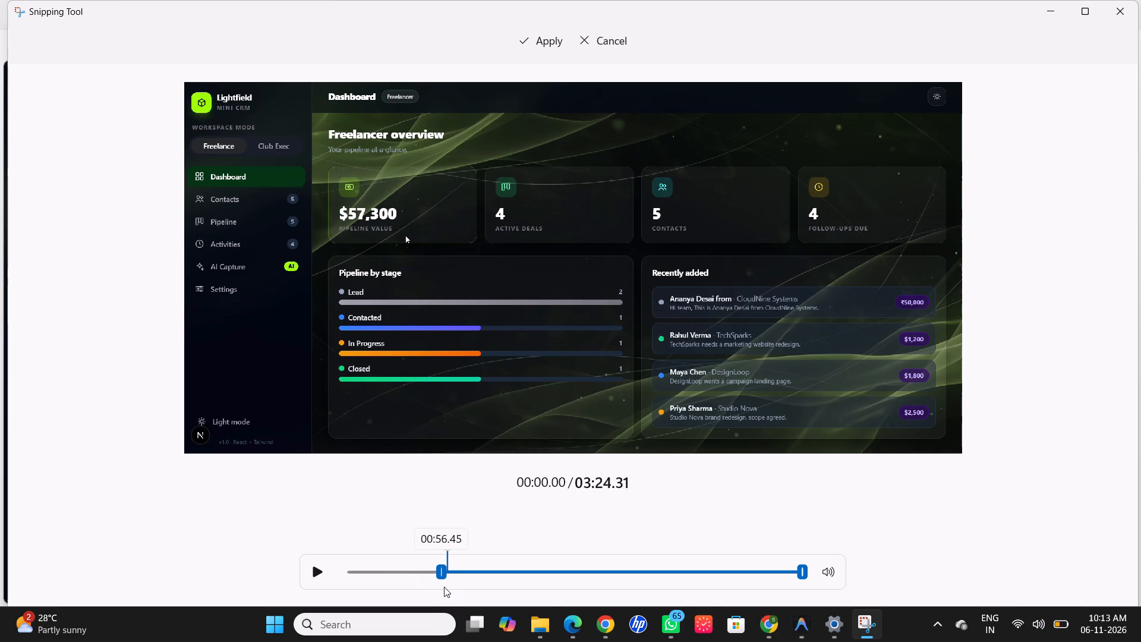
{"action": "left_click_drag", "start_coordinate": [444, 587], "coordinate": [433, 585]}
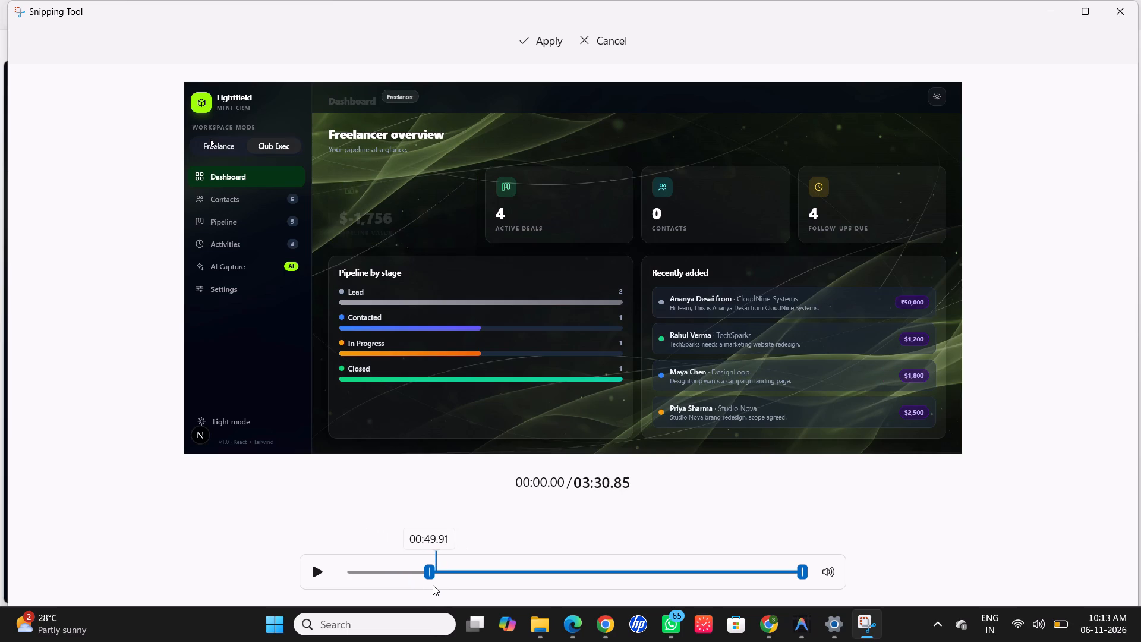
{"action": "left_click_drag", "start_coordinate": [433, 585], "coordinate": [456, 584]}
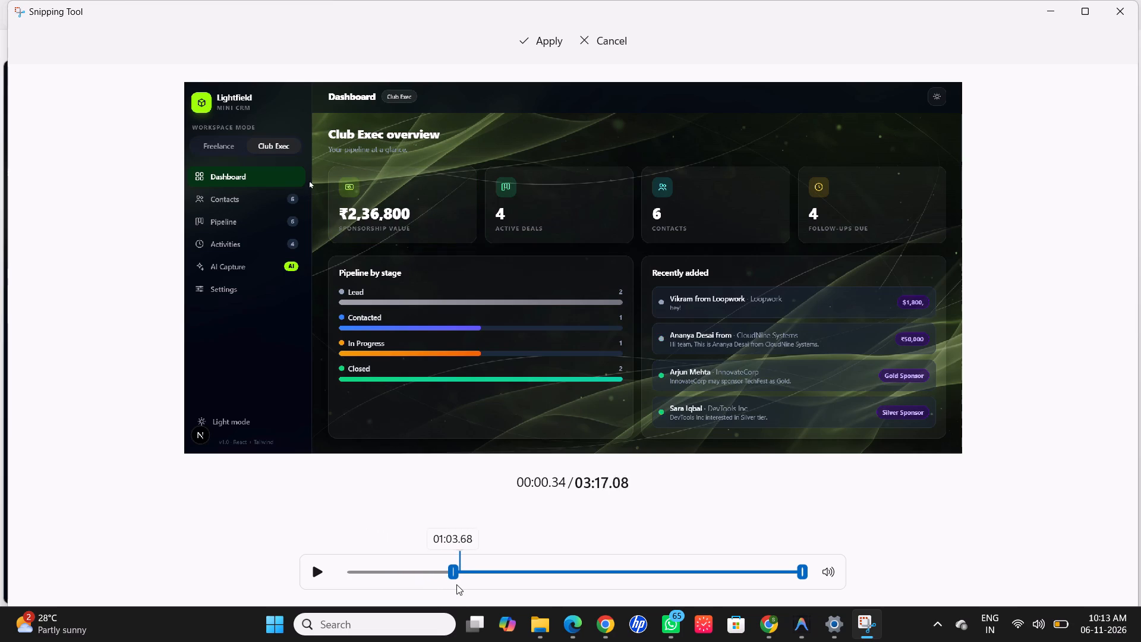
{"action": "left_click_drag", "start_coordinate": [456, 584], "coordinate": [493, 584]}
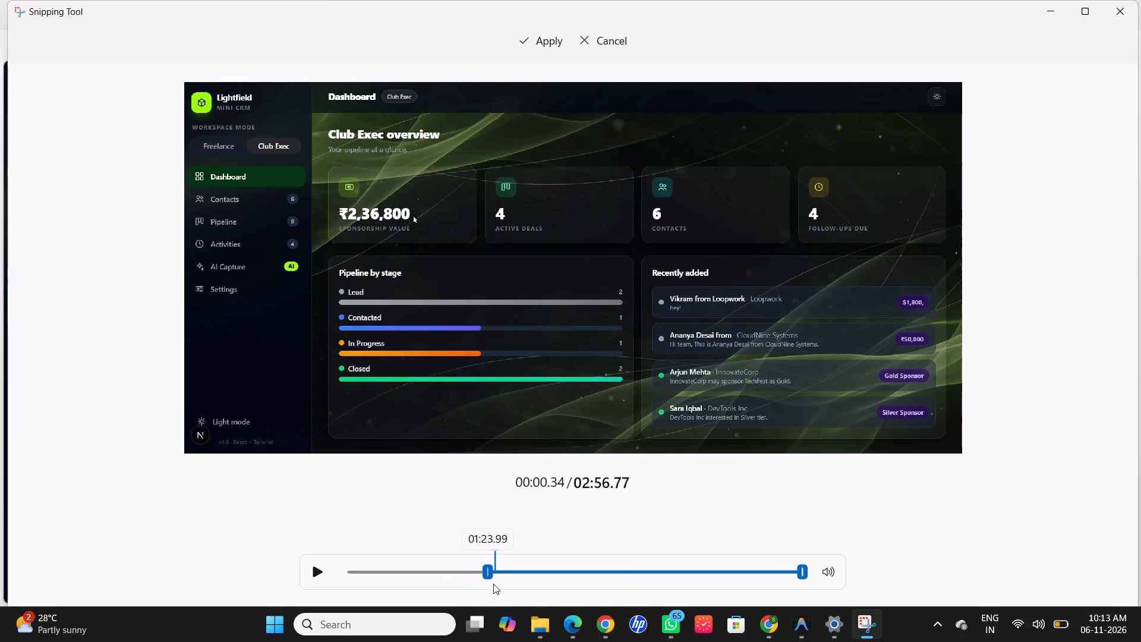
{"action": "left_click_drag", "start_coordinate": [493, 584], "coordinate": [516, 578]}
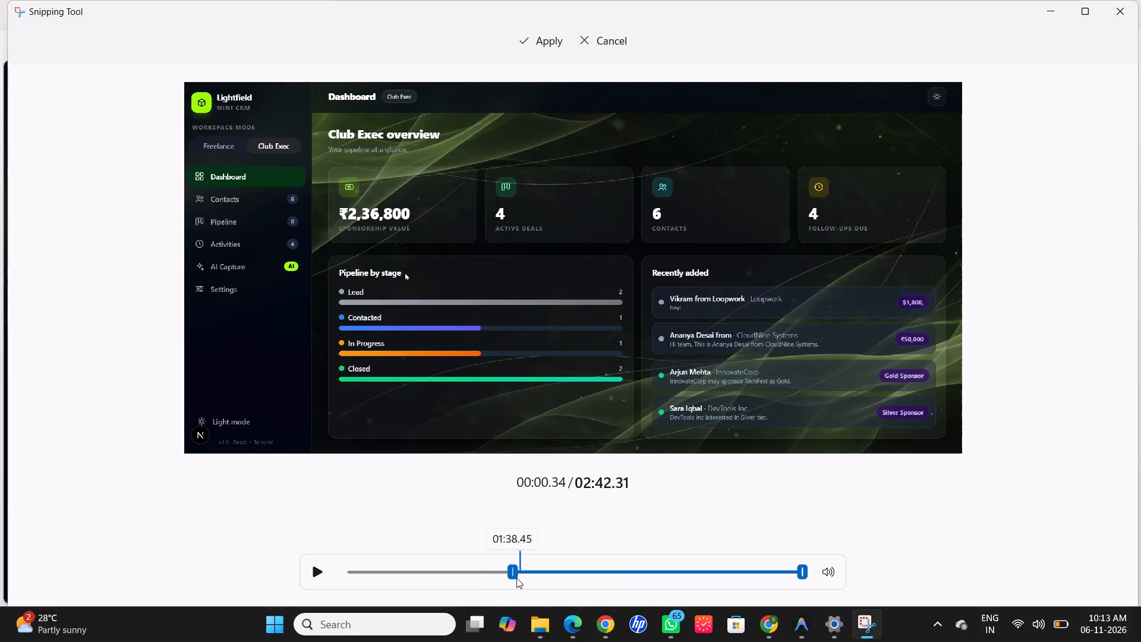
{"action": "left_click_drag", "start_coordinate": [516, 578], "coordinate": [524, 576]}
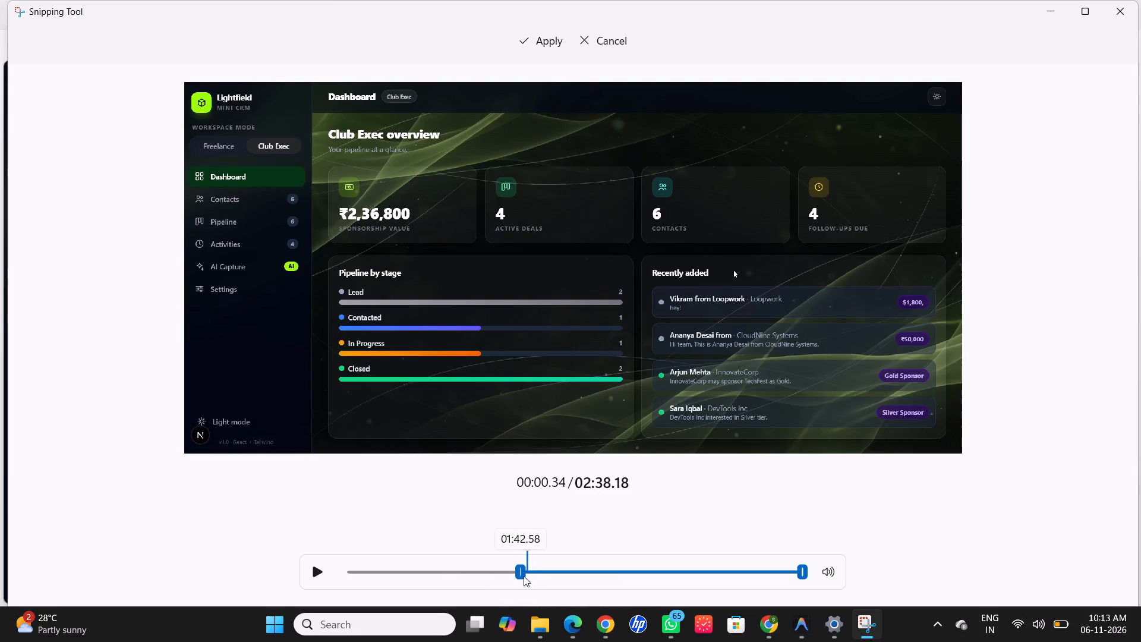
{"action": "left_click_drag", "start_coordinate": [524, 576], "coordinate": [529, 575]}
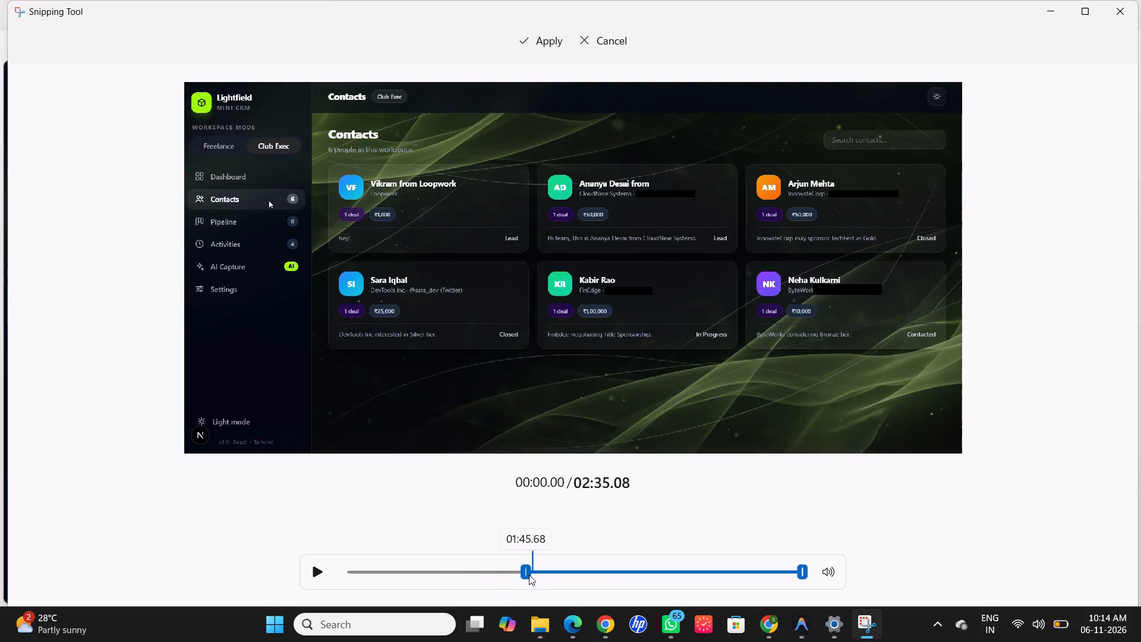
{"action": "left_click_drag", "start_coordinate": [529, 575], "coordinate": [529, 574]}
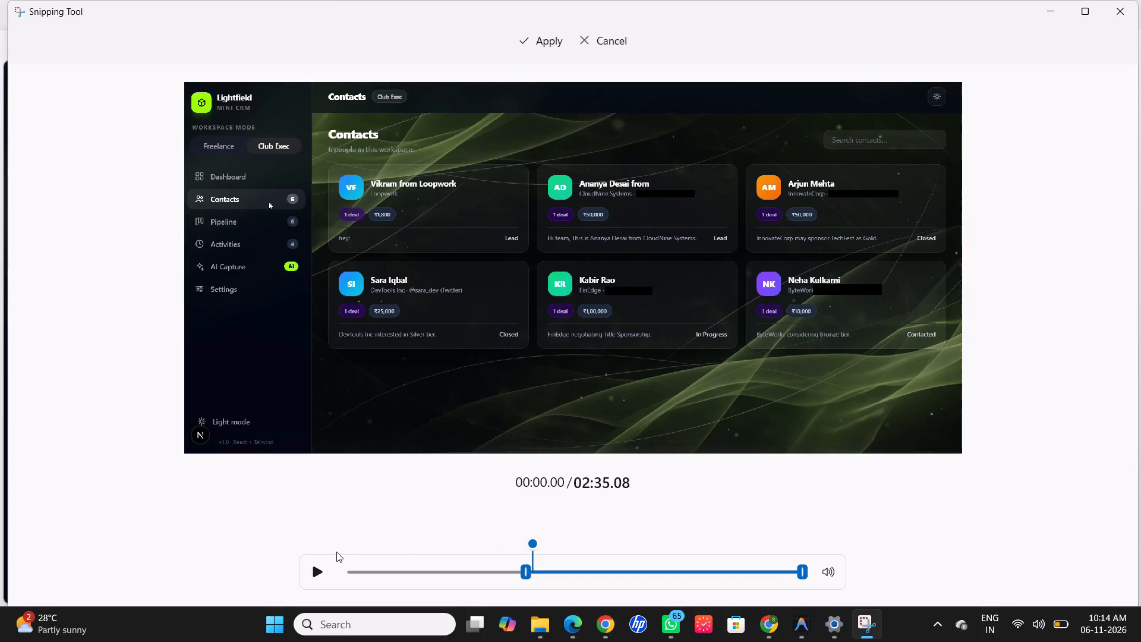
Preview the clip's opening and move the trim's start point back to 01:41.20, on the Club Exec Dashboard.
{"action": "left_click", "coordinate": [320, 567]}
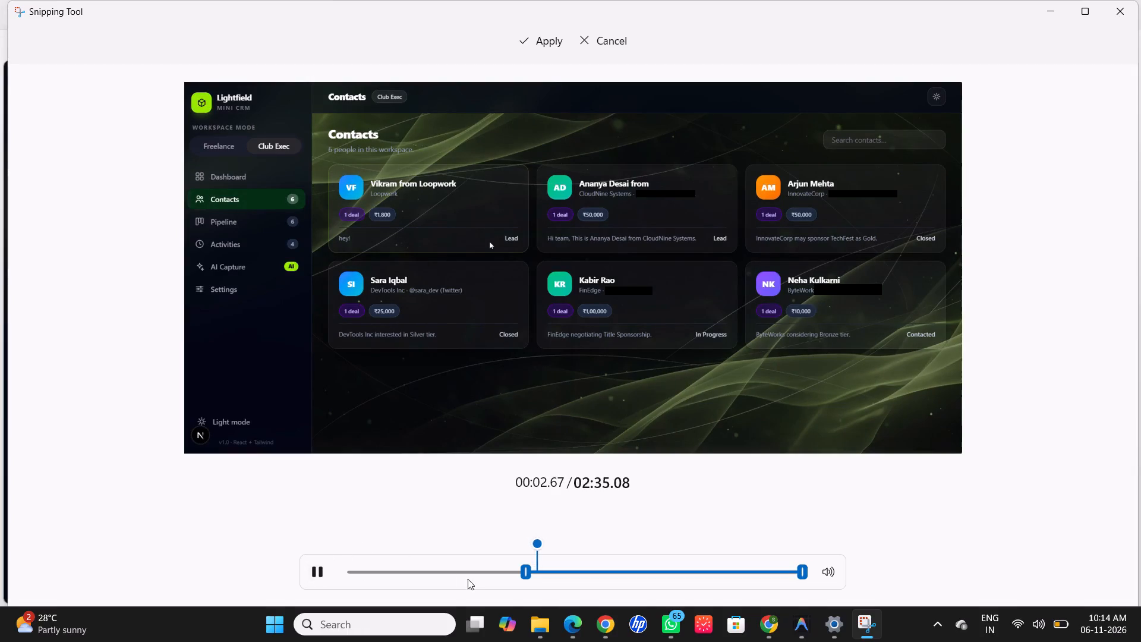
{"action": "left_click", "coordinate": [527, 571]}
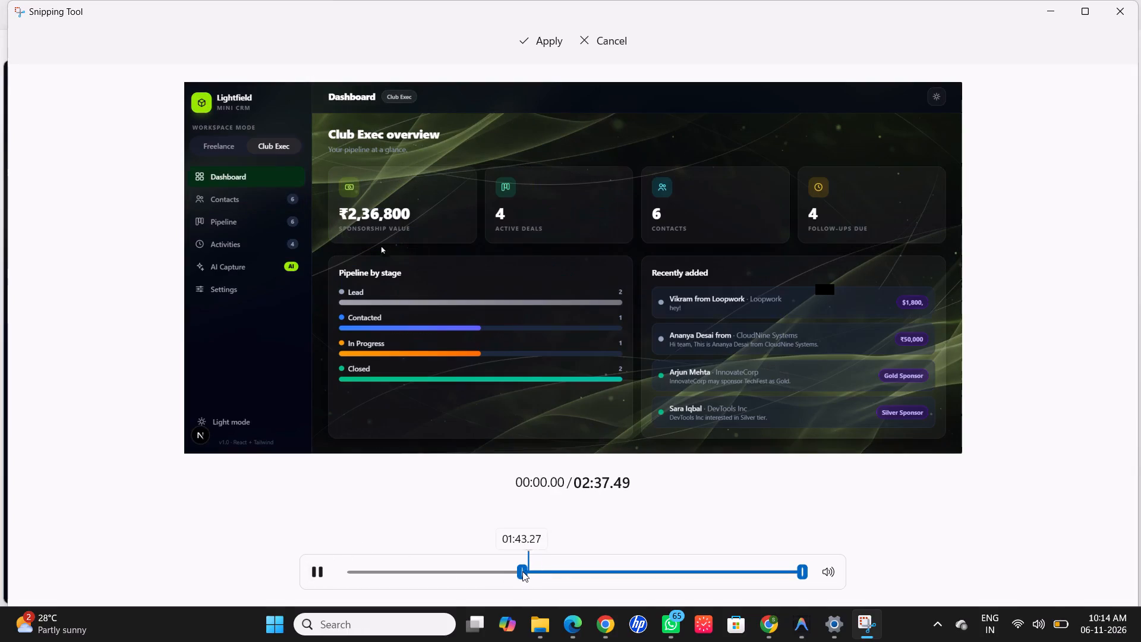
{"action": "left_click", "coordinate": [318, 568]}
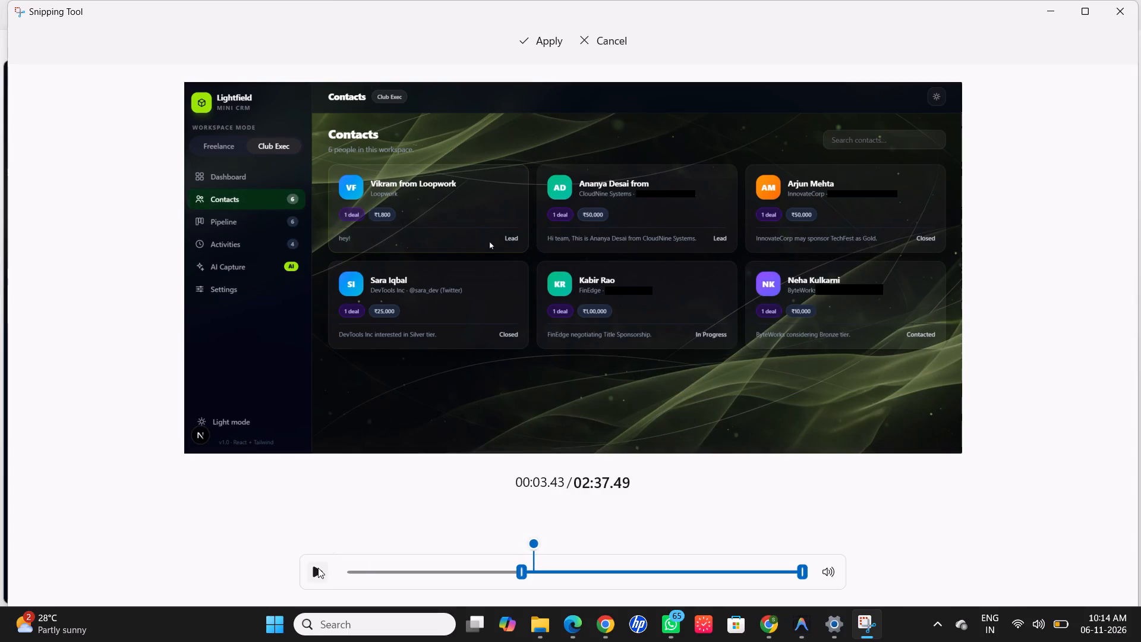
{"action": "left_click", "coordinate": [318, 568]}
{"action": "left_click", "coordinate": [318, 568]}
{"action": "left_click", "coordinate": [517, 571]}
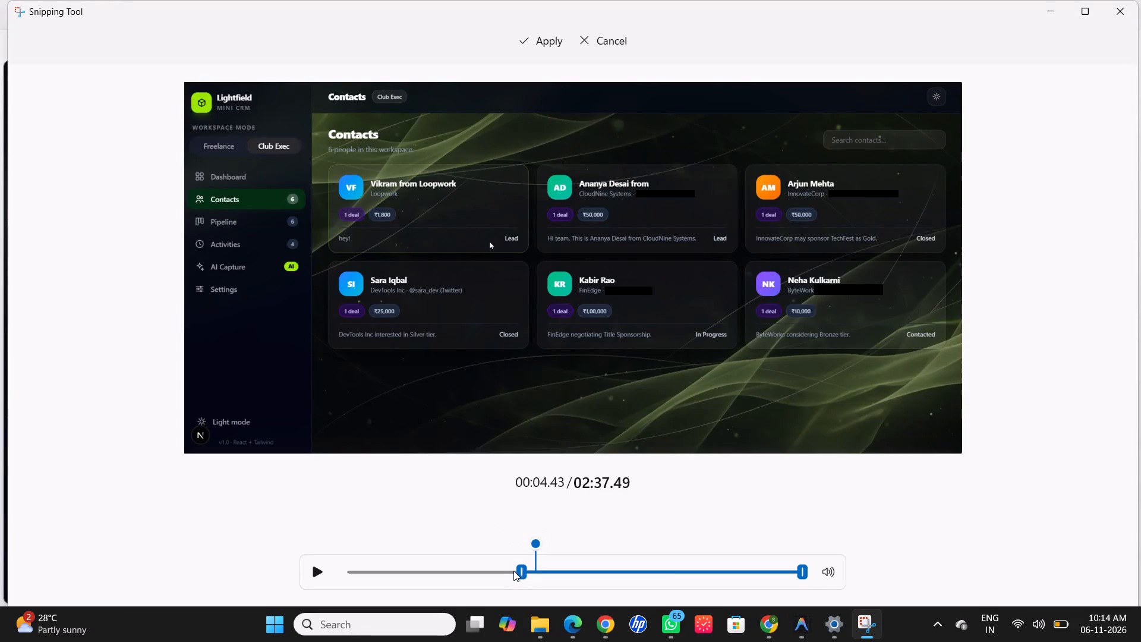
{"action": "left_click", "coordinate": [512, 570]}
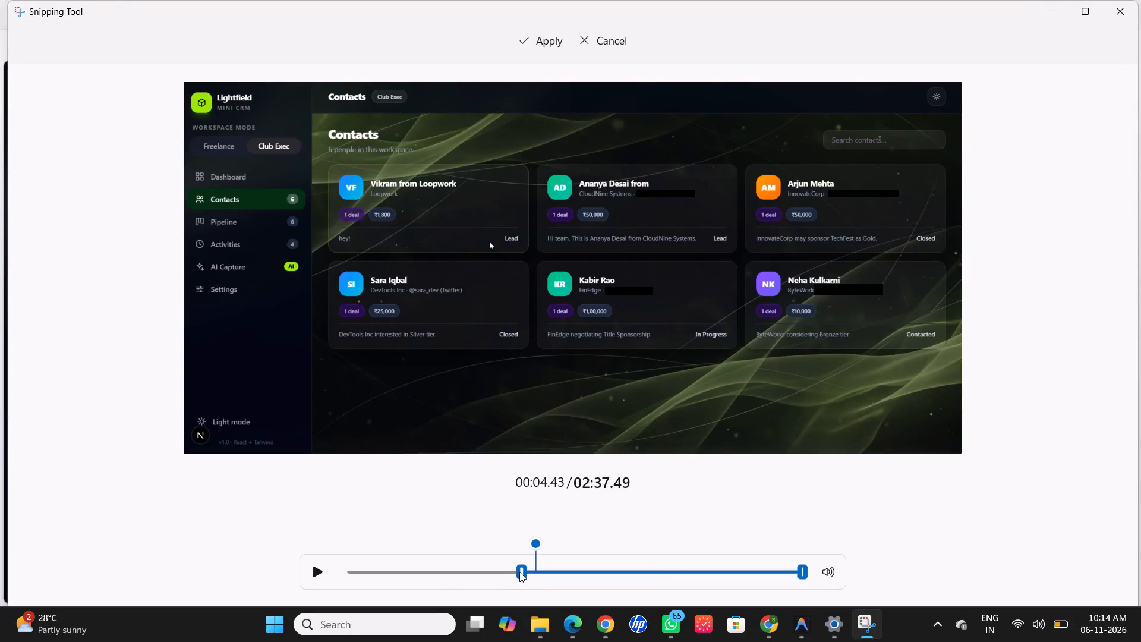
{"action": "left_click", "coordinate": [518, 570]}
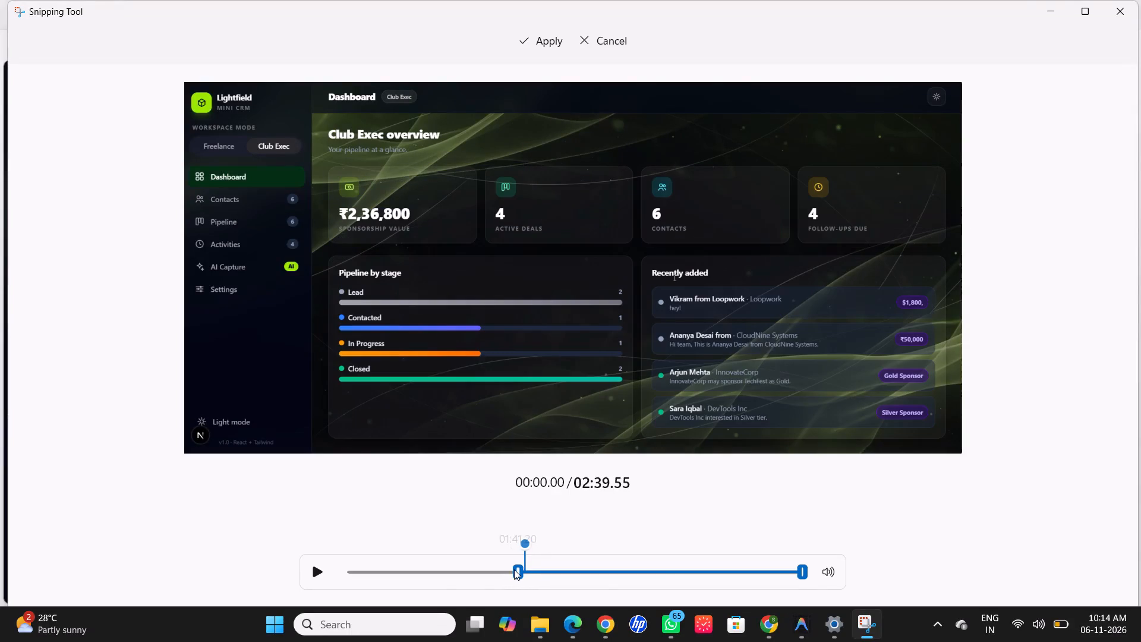
Play and scrub through the clip's opening to check the change from the Dashboard to the Contacts page.
{"action": "left_click", "coordinate": [314, 574]}
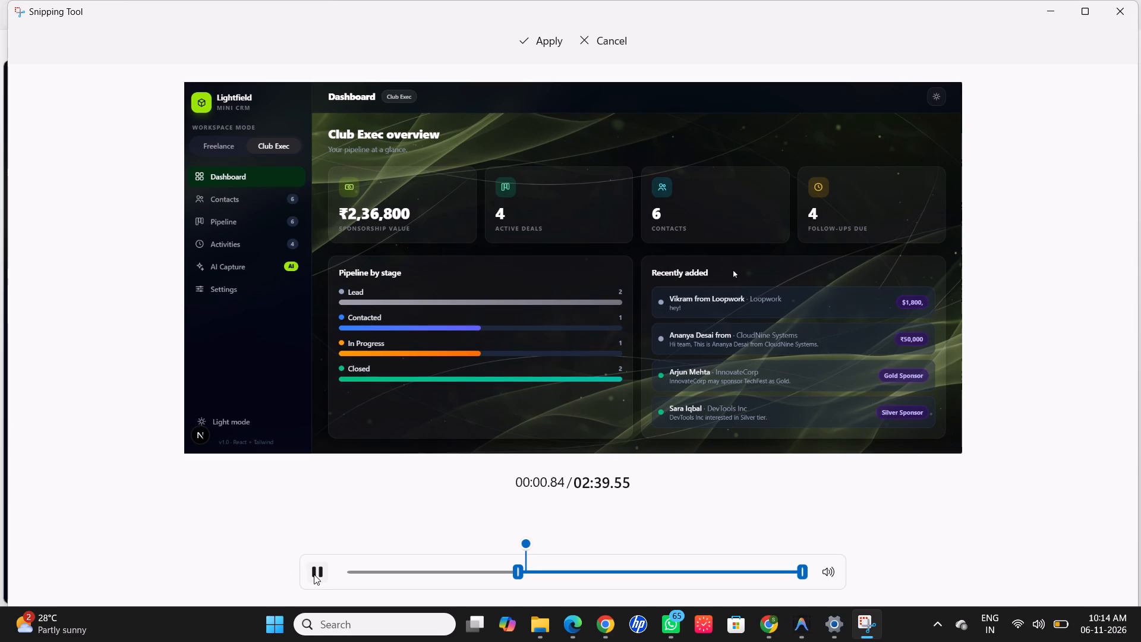
{"action": "left_click", "coordinate": [314, 574]}
{"action": "left_click_drag", "start_coordinate": [528, 542], "coordinate": [538, 545]}
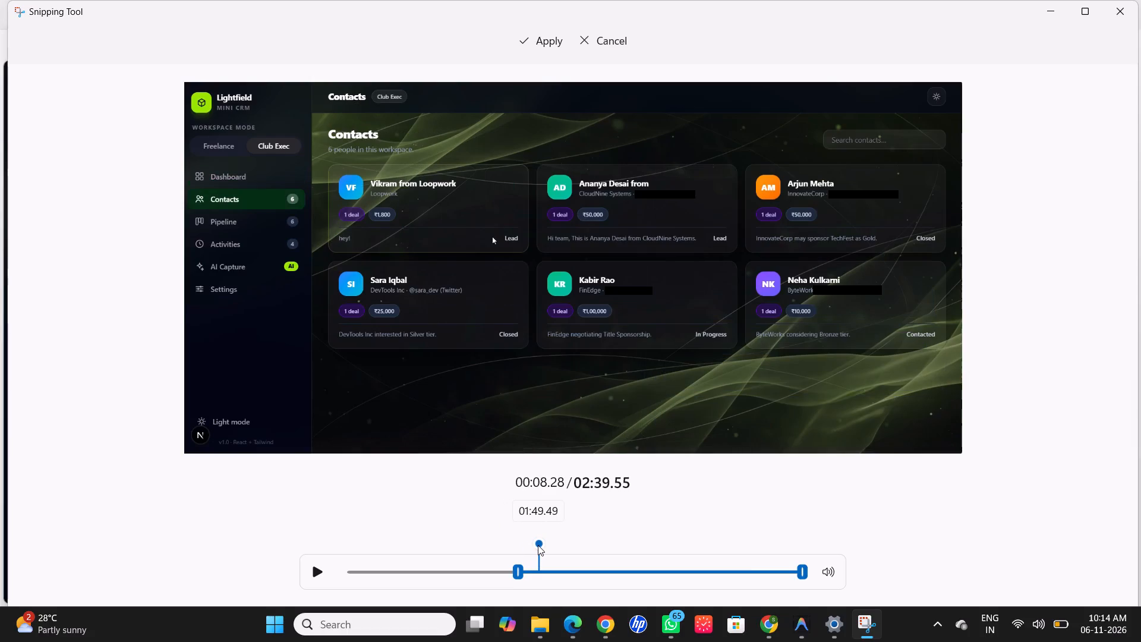
{"action": "left_click_drag", "start_coordinate": [538, 545], "coordinate": [537, 545]}
{"action": "left_click_drag", "start_coordinate": [537, 545], "coordinate": [514, 546]}
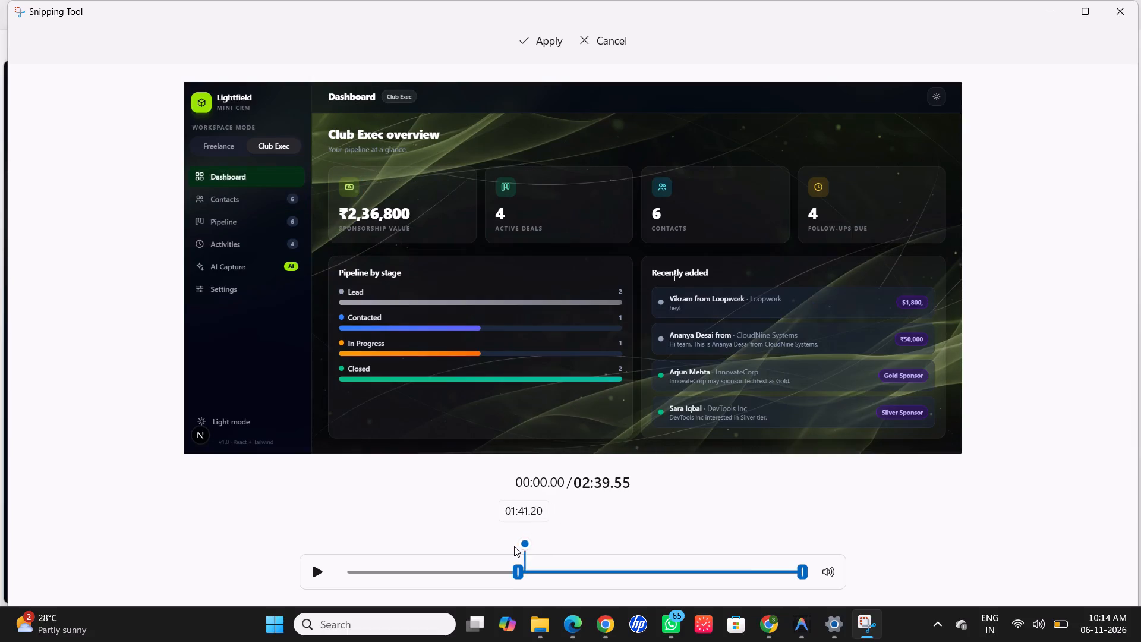
{"action": "left_click_drag", "start_coordinate": [514, 546], "coordinate": [515, 547]}
{"action": "left_click_drag", "start_coordinate": [526, 545], "coordinate": [519, 545]}
Move the trim's end point back to the Contacts page section so the clip lasts 9.15 seconds.
{"action": "left_click_drag", "start_coordinate": [806, 576], "coordinate": [648, 575]}
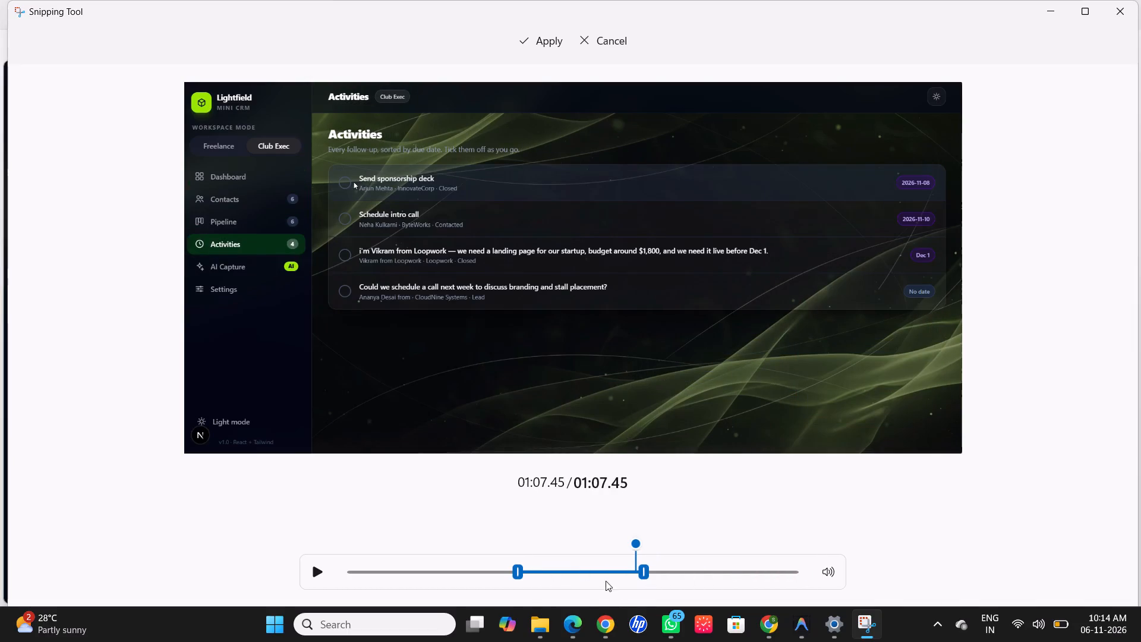
{"action": "left_click_drag", "start_coordinate": [645, 574], "coordinate": [541, 573]}
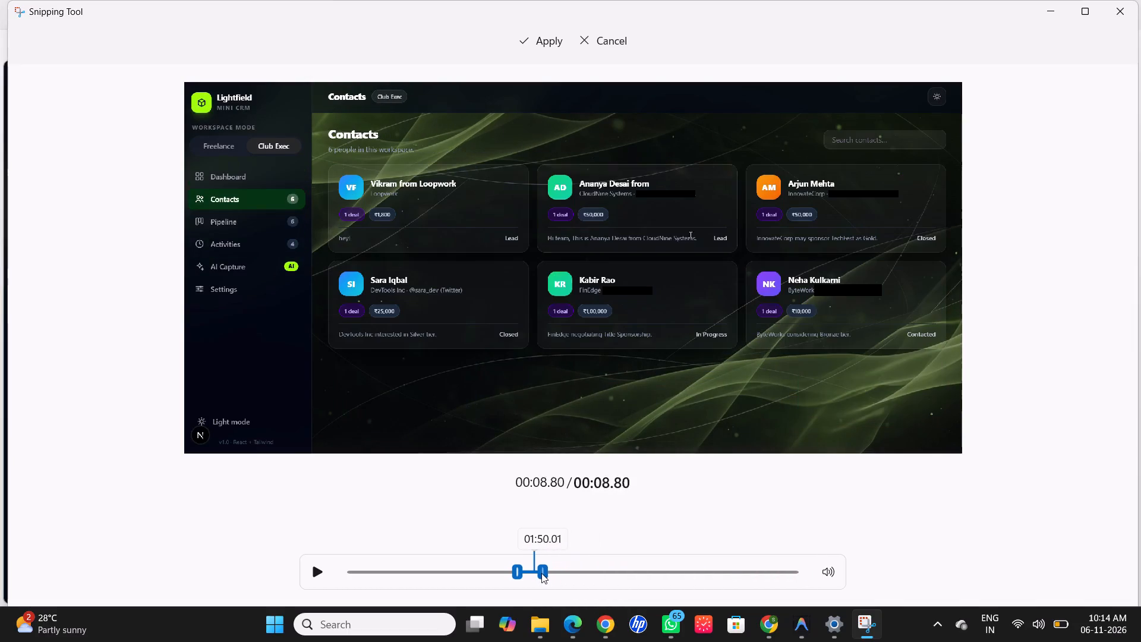
{"action": "left_click_drag", "start_coordinate": [541, 573], "coordinate": [543, 573]}
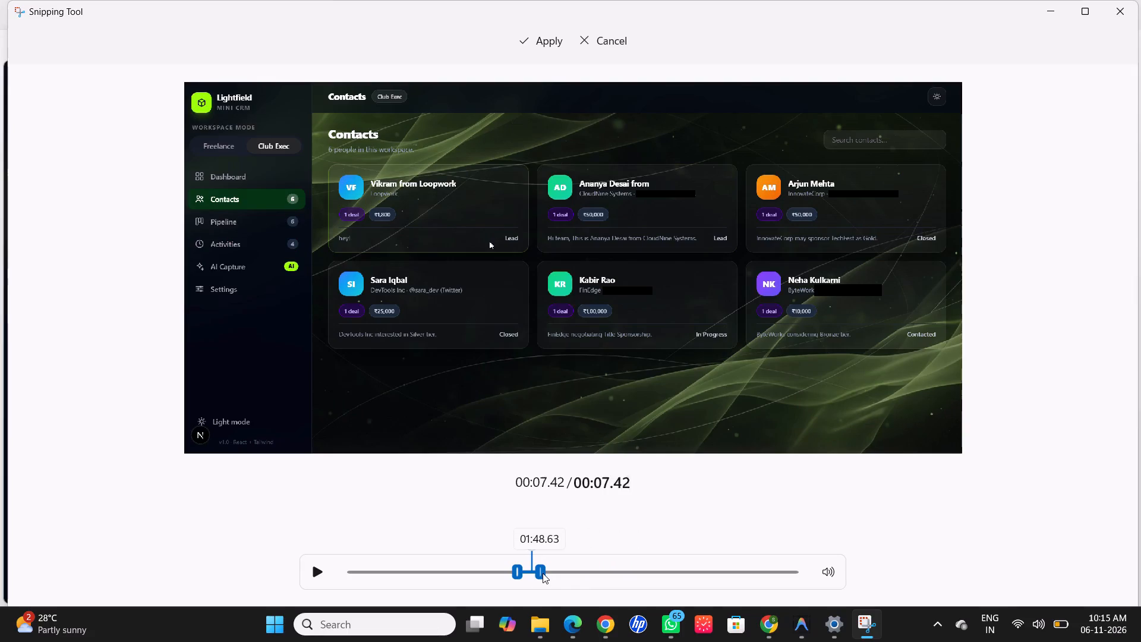
{"action": "left_click_drag", "start_coordinate": [543, 573], "coordinate": [544, 575]}
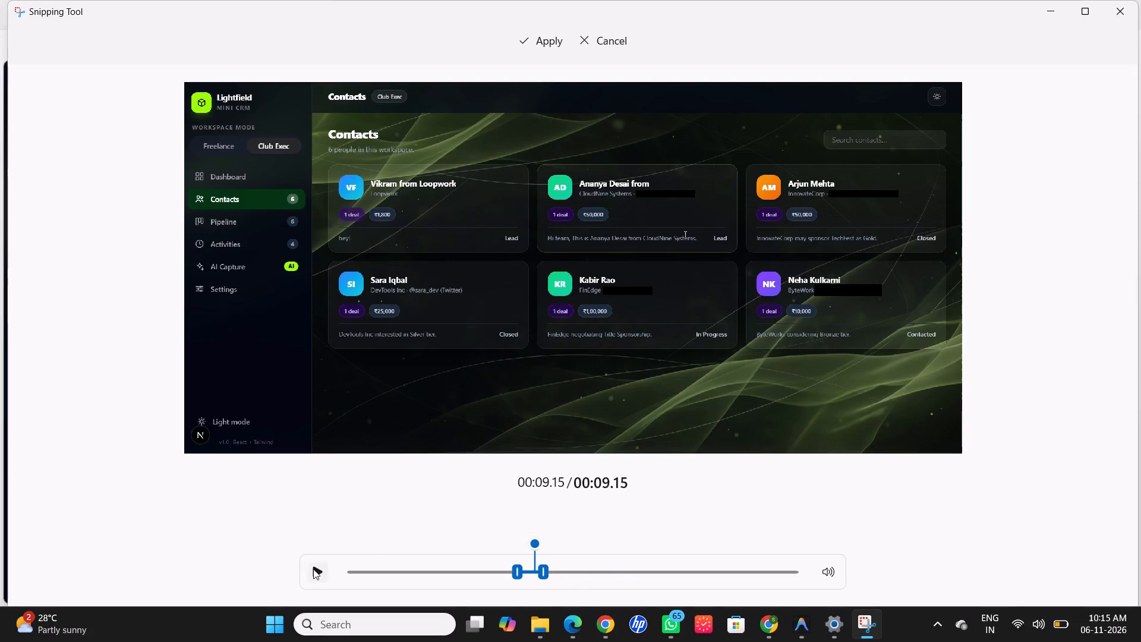
Preview the clip and move its start point forward to where Contacts opens, making it 4.31 seconds long, and replay it.
{"action": "left_click", "coordinate": [313, 569]}
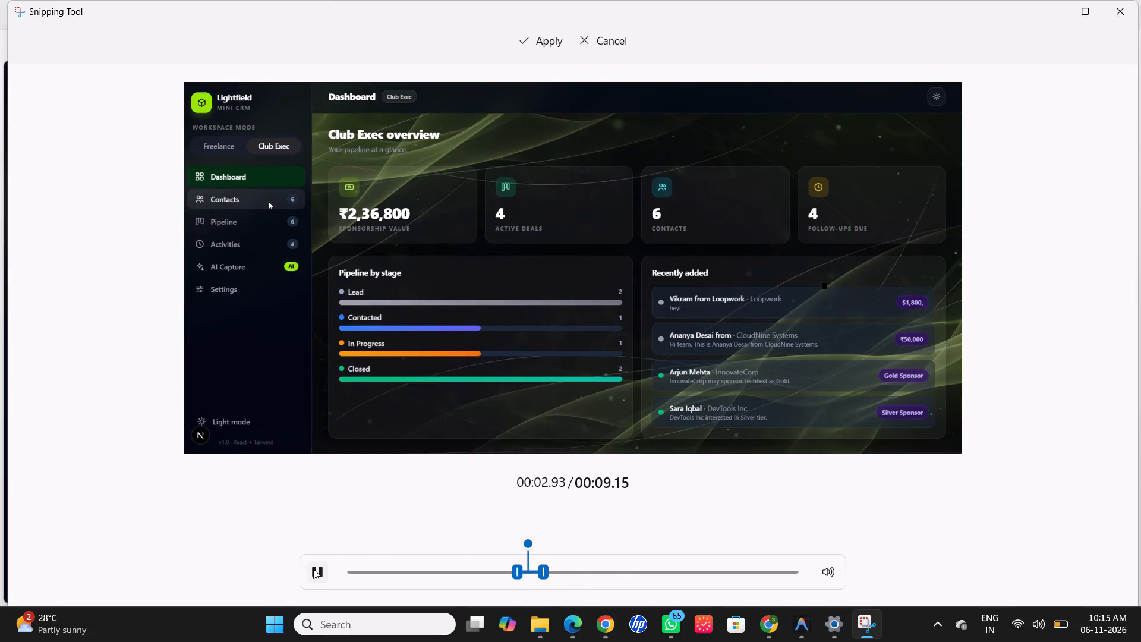
{"action": "left_click", "coordinate": [526, 571]}
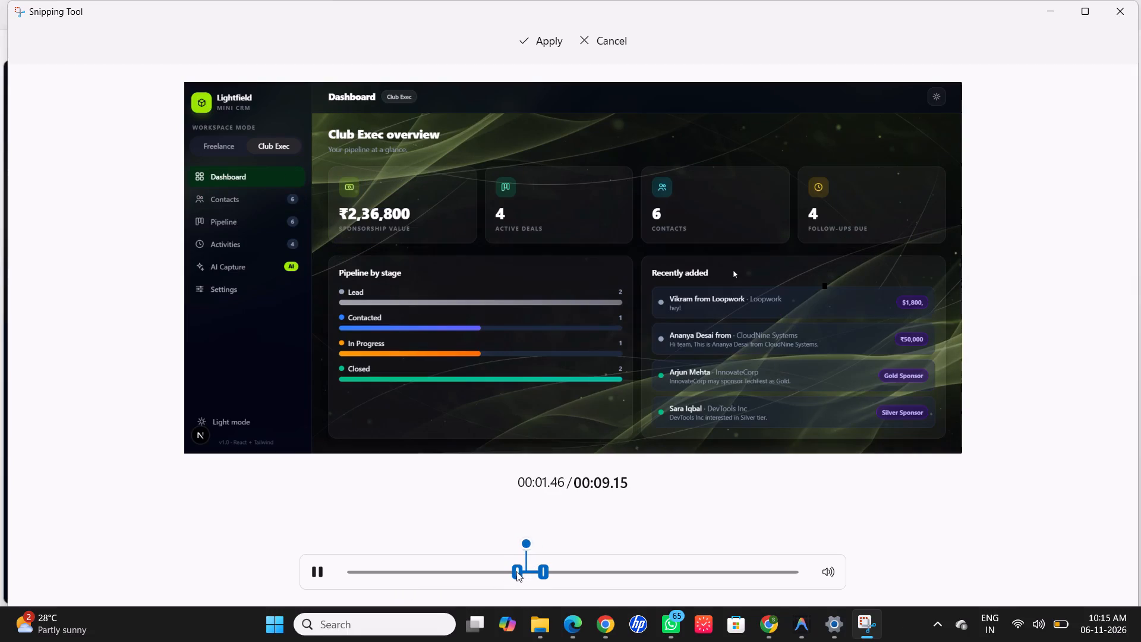
{"action": "left_click_drag", "start_coordinate": [516, 571], "coordinate": [525, 571]}
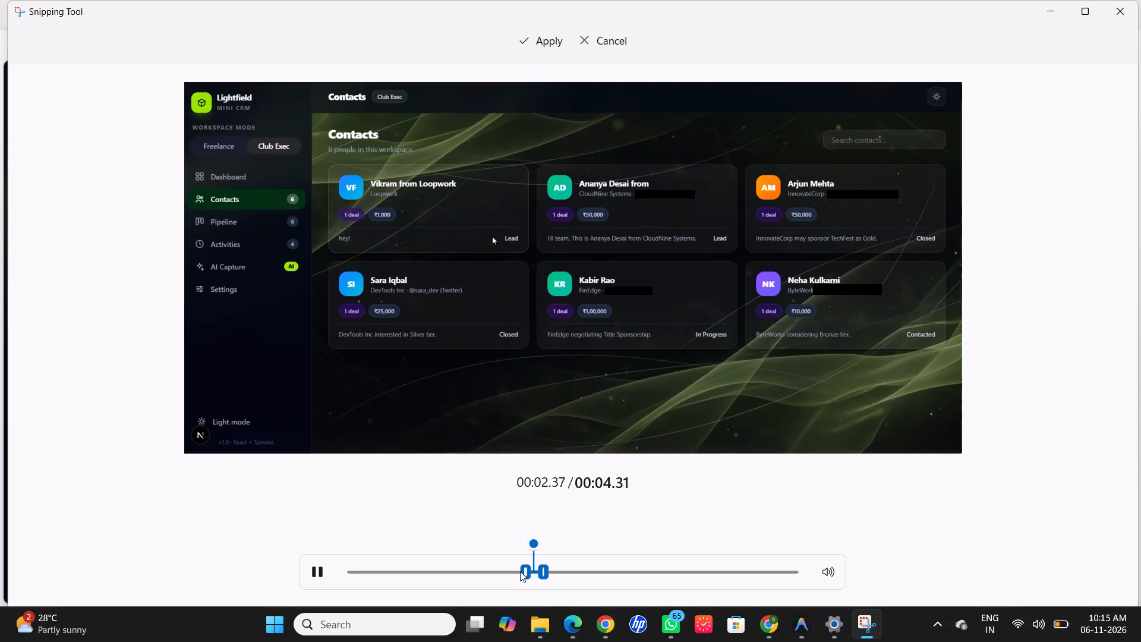
{"action": "left_click", "coordinate": [519, 571]}
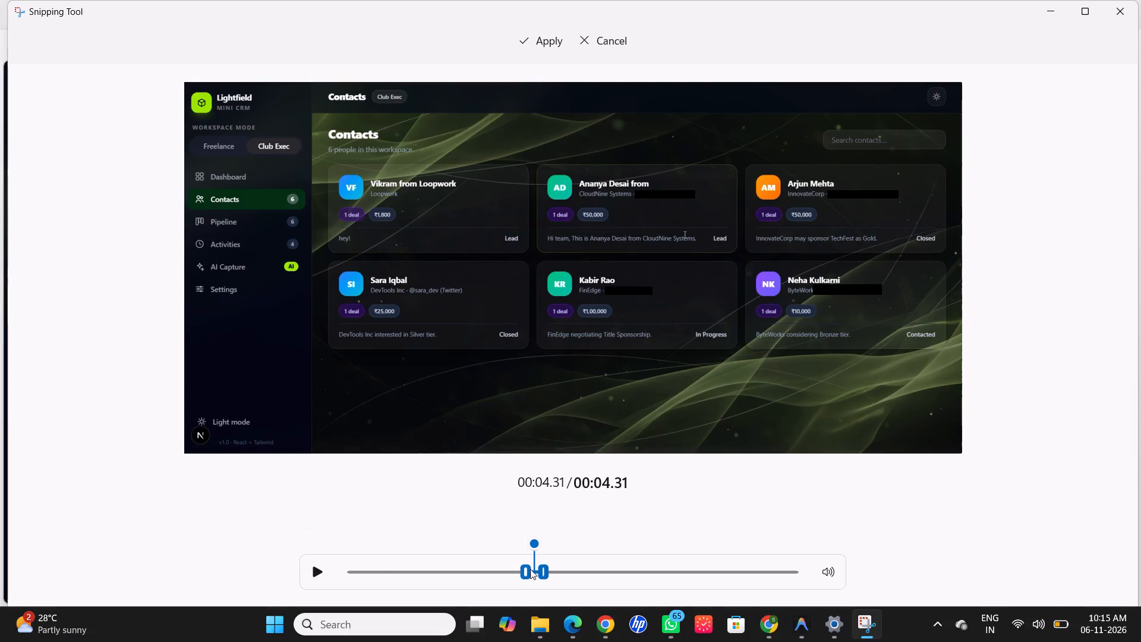
{"action": "left_click", "coordinate": [319, 575]}
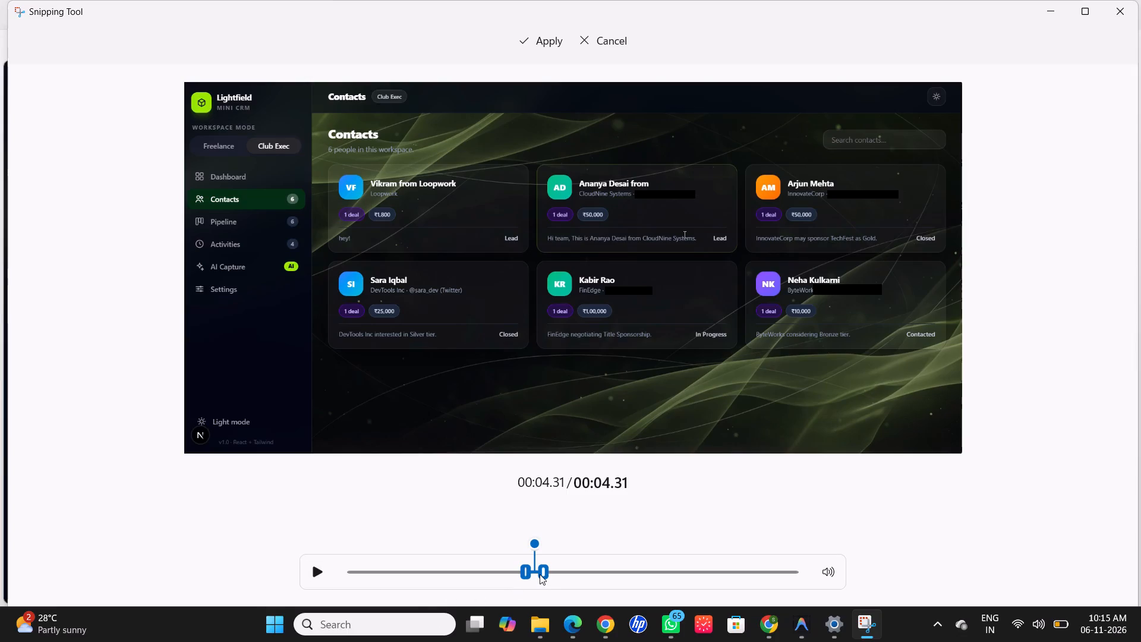
Extend the trim's end point so the clip lasts 7.41 seconds, preview it and apply the trim.
{"action": "left_click_drag", "start_coordinate": [540, 574], "coordinate": [545, 575]}
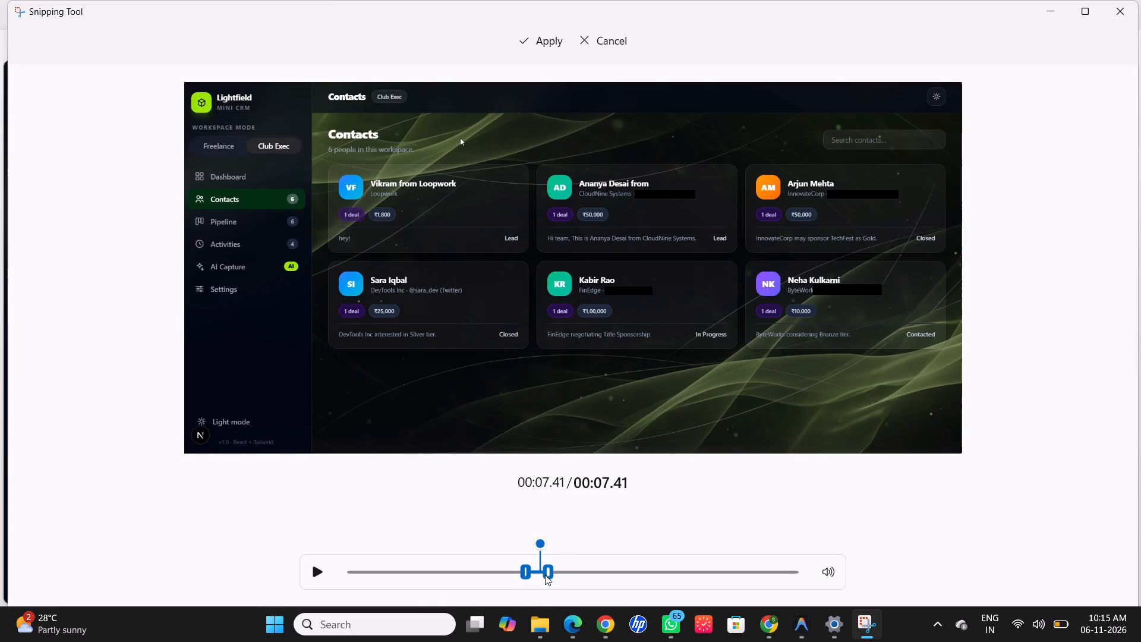
{"action": "left_click", "coordinate": [320, 567]}
{"action": "left_click", "coordinate": [547, 33]}
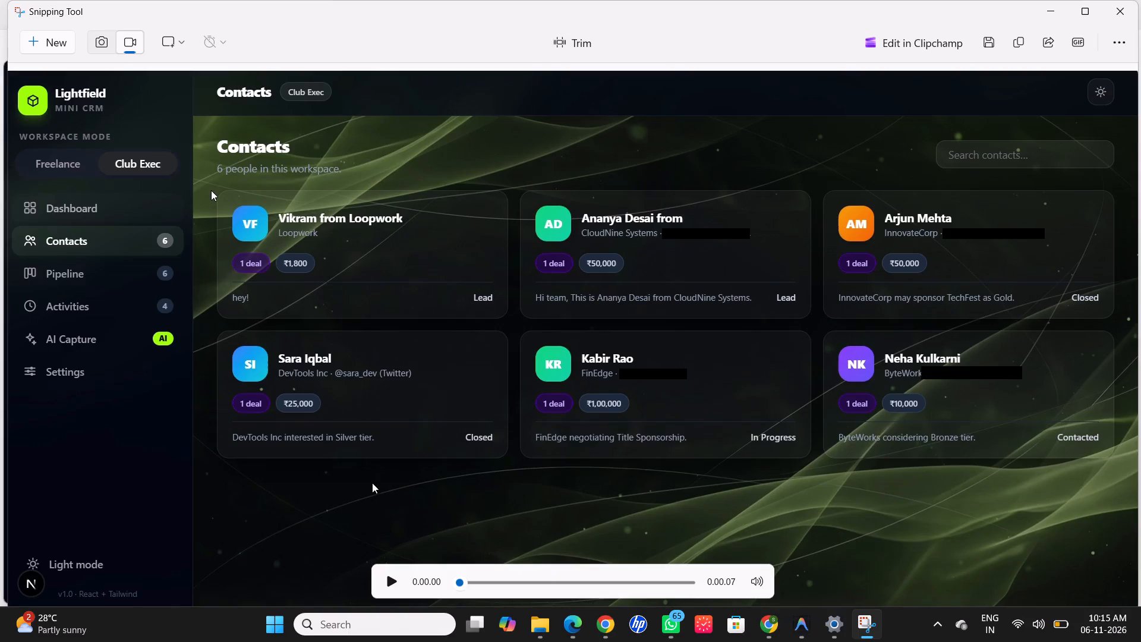
Play back the trimmed Contacts clip repeatedly to check where it starts and ends.
{"action": "left_click", "coordinate": [383, 578]}
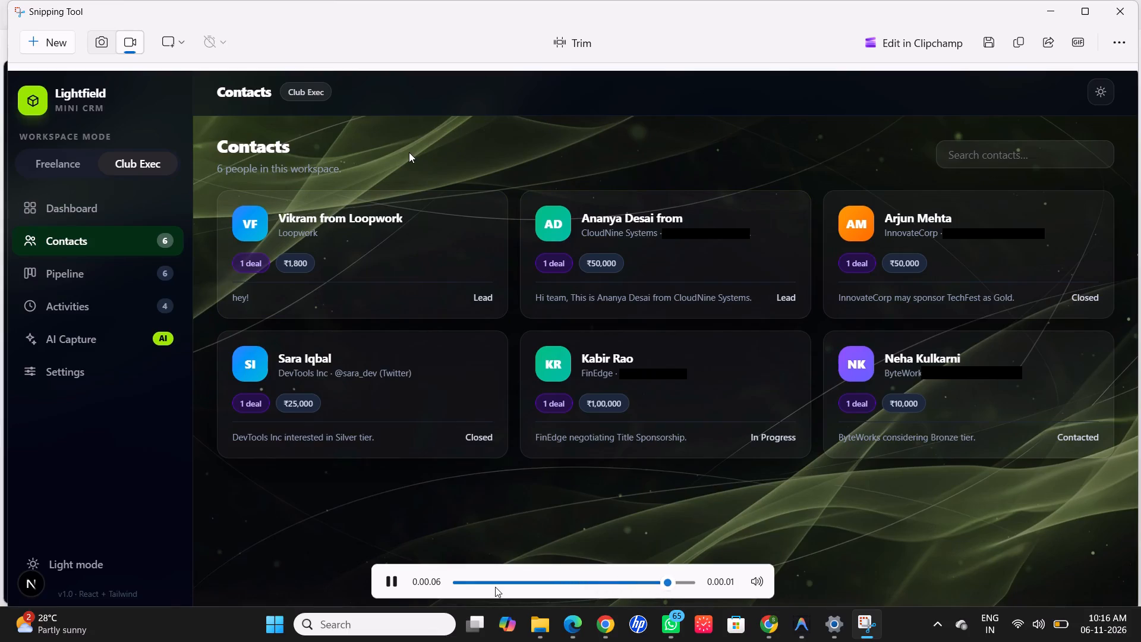
{"action": "left_click", "coordinate": [396, 582]}
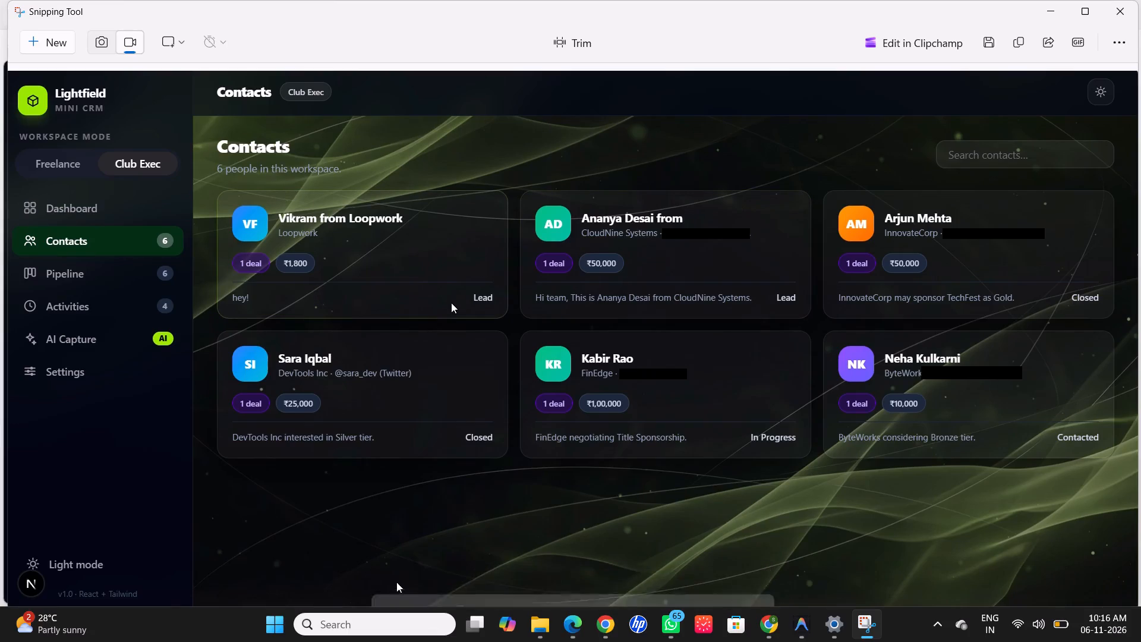
{"action": "left_click", "coordinate": [396, 582]}
{"action": "left_click", "coordinate": [396, 582]}
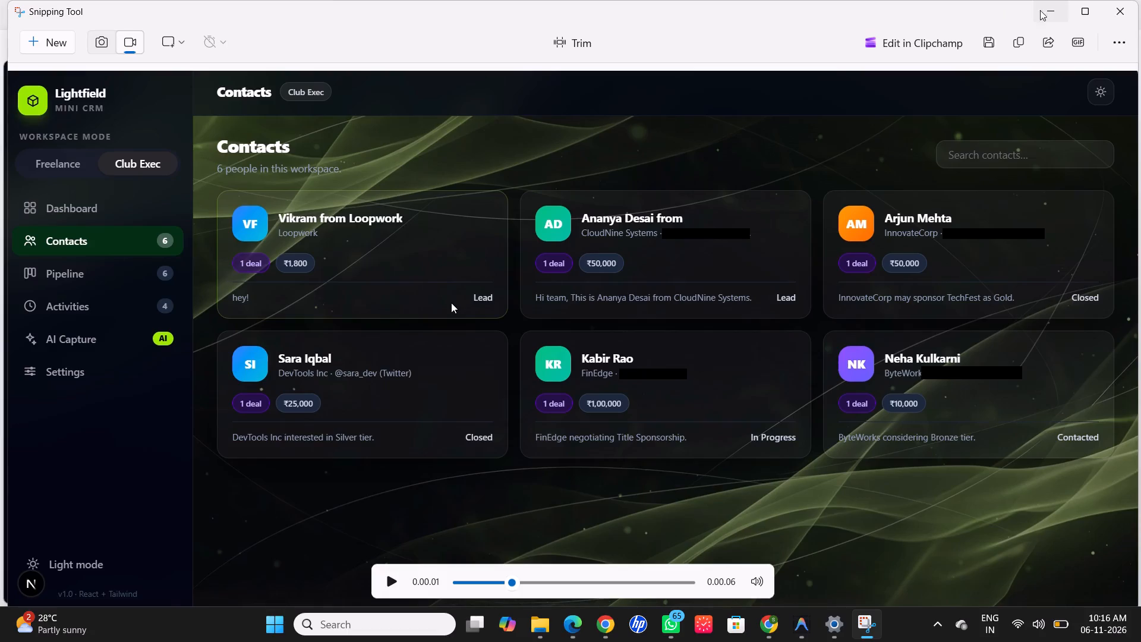
{"action": "left_click", "coordinate": [559, 47]}
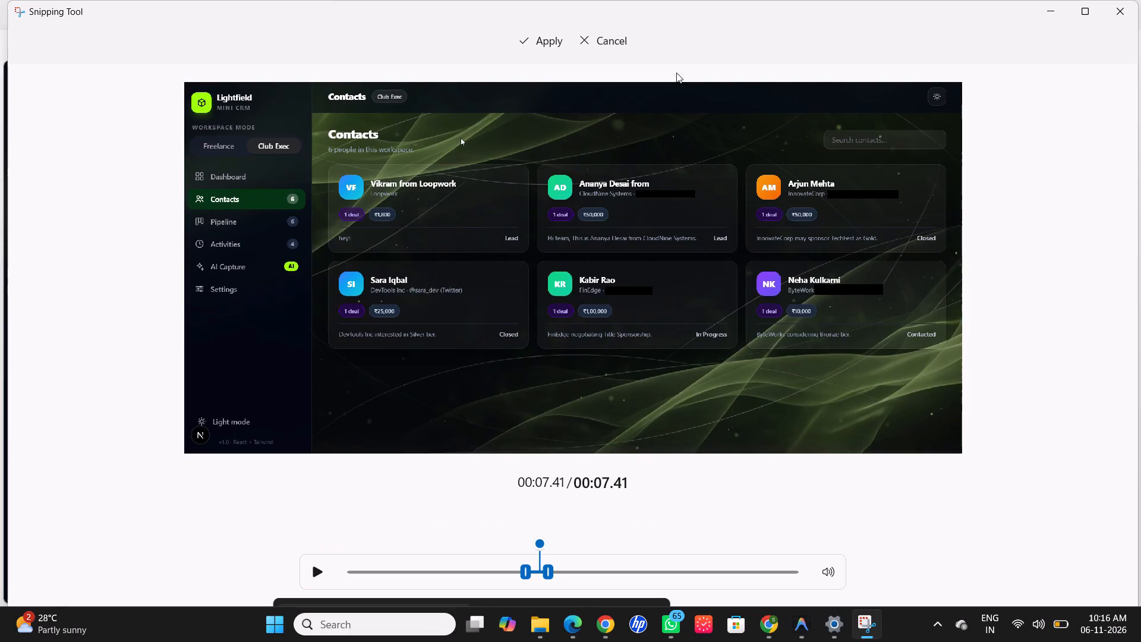
{"action": "left_click", "coordinate": [612, 36]}
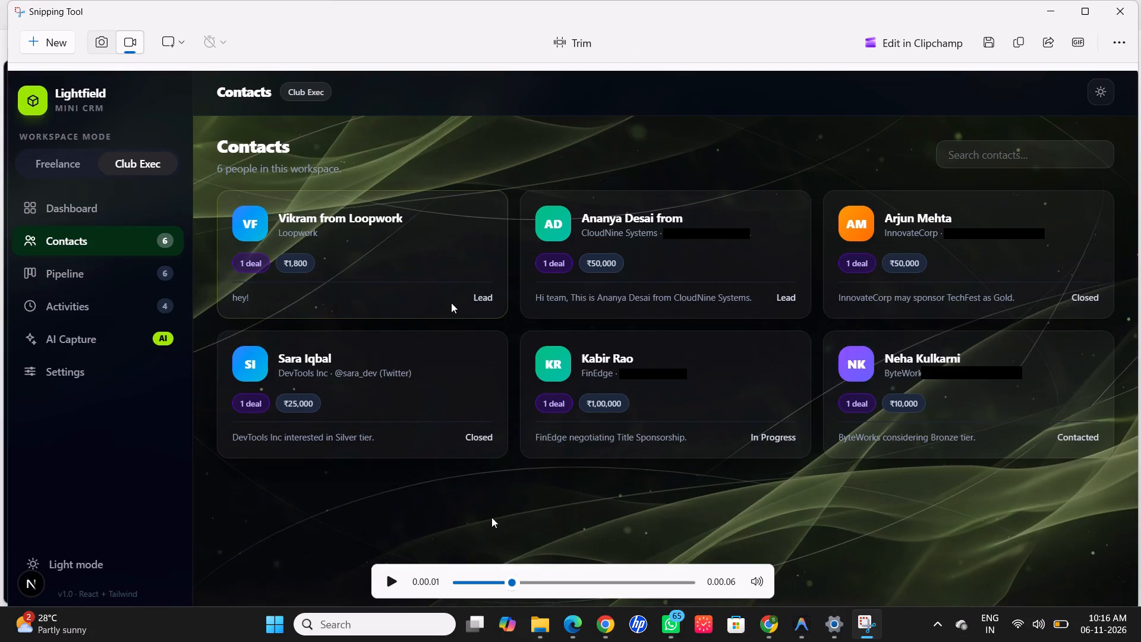
{"action": "left_click", "coordinate": [395, 575]}
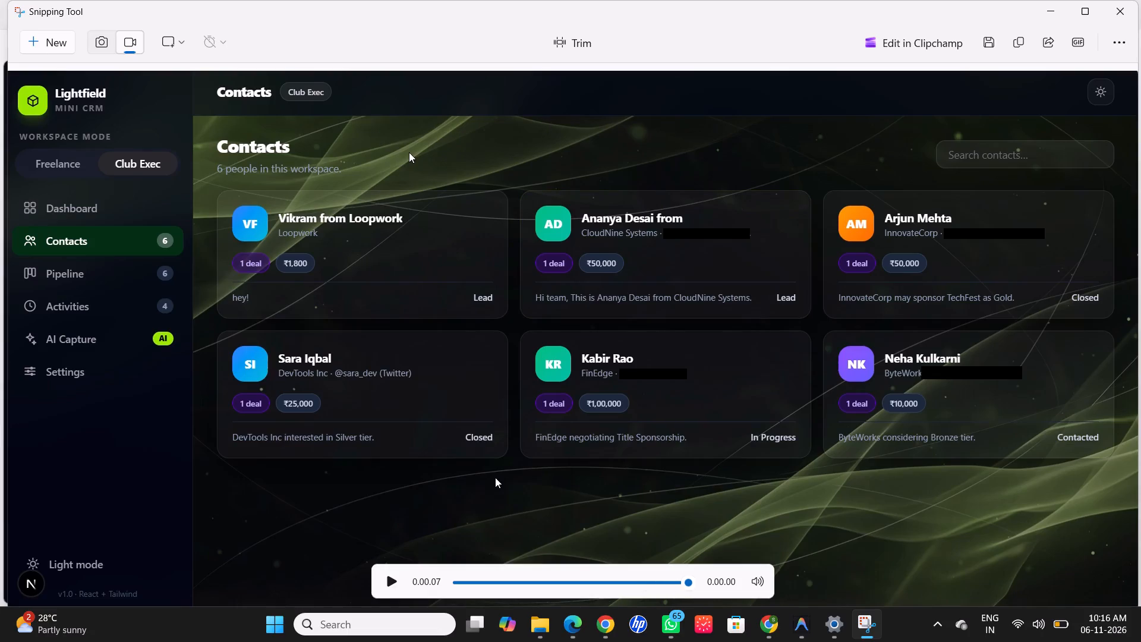
{"action": "left_click", "coordinate": [386, 573]}
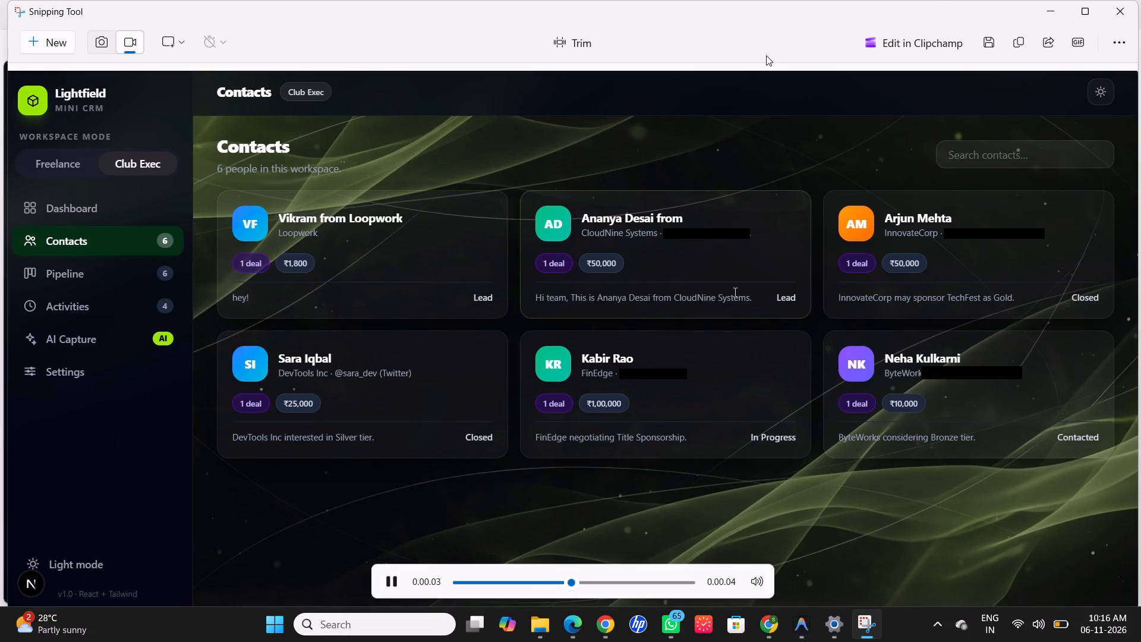
Reopen the trim, extend the end point so the clip lasts 9.48 seconds, and check the result by playing and scrubbing.
{"action": "left_click", "coordinate": [572, 37]}
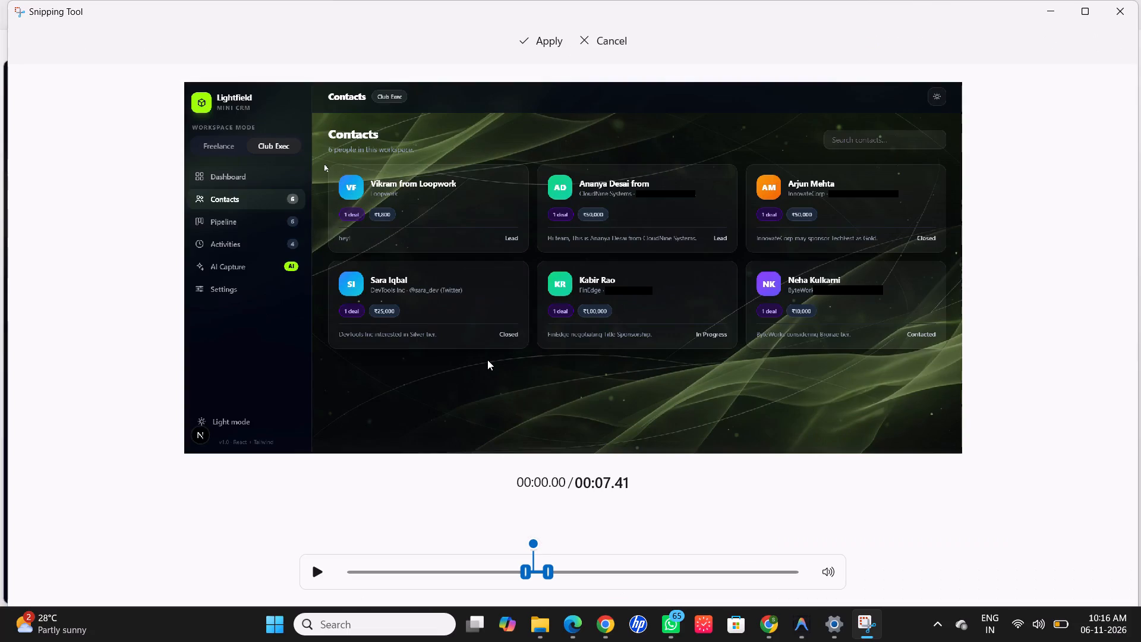
{"action": "left_click", "coordinate": [546, 567]}
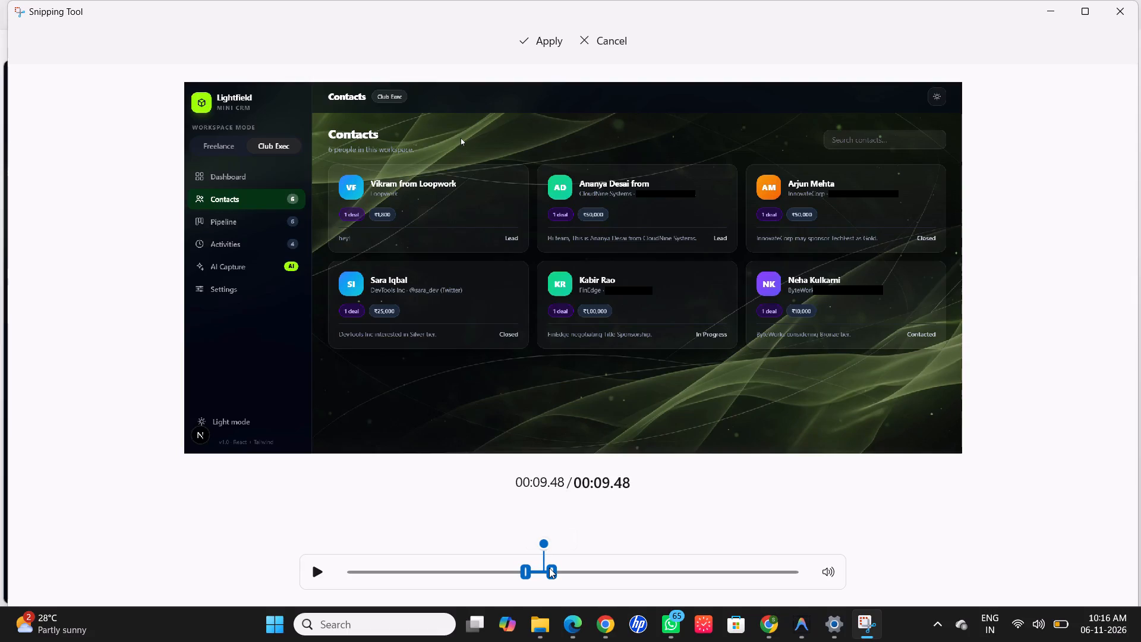
{"action": "left_click", "coordinate": [319, 571]}
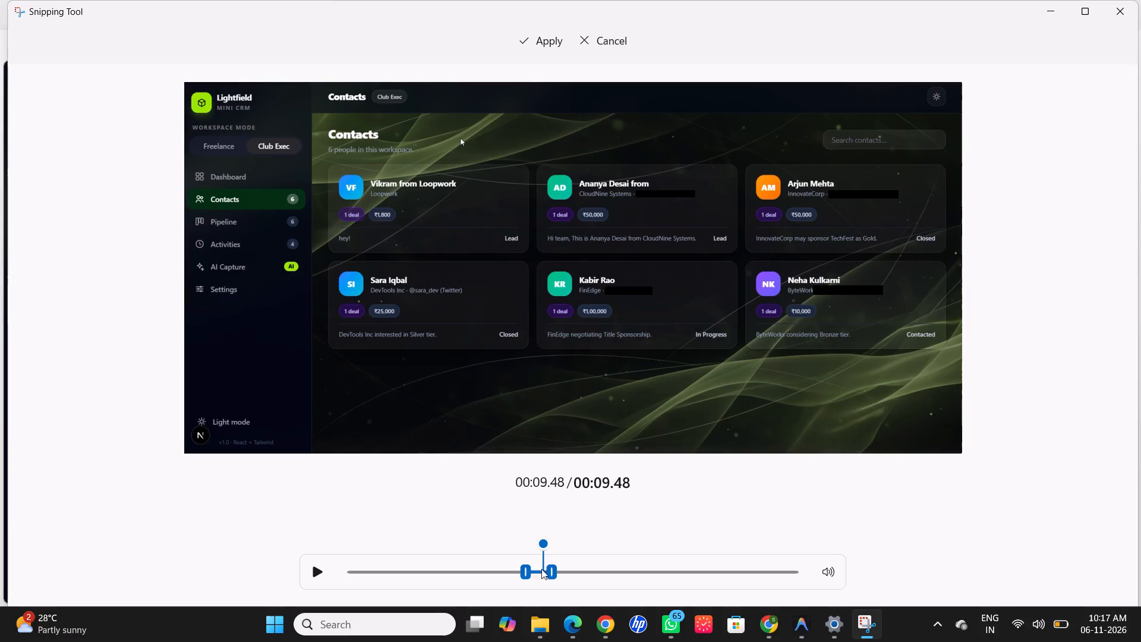
{"action": "left_click_drag", "start_coordinate": [542, 546], "coordinate": [534, 546]}
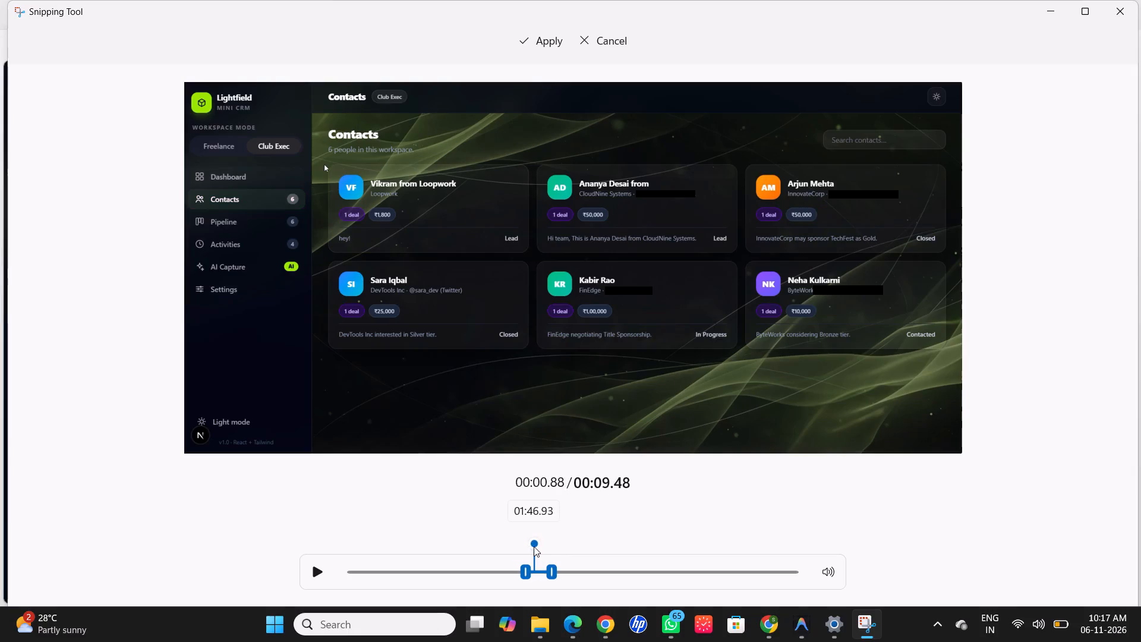
{"action": "left_click_drag", "start_coordinate": [534, 546], "coordinate": [553, 546]}
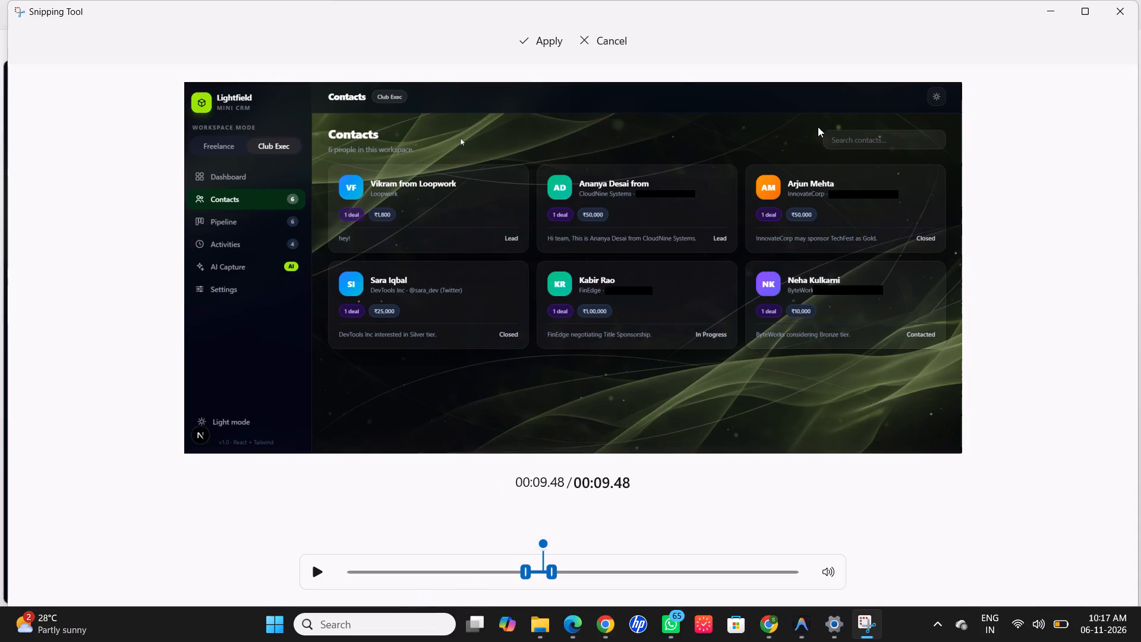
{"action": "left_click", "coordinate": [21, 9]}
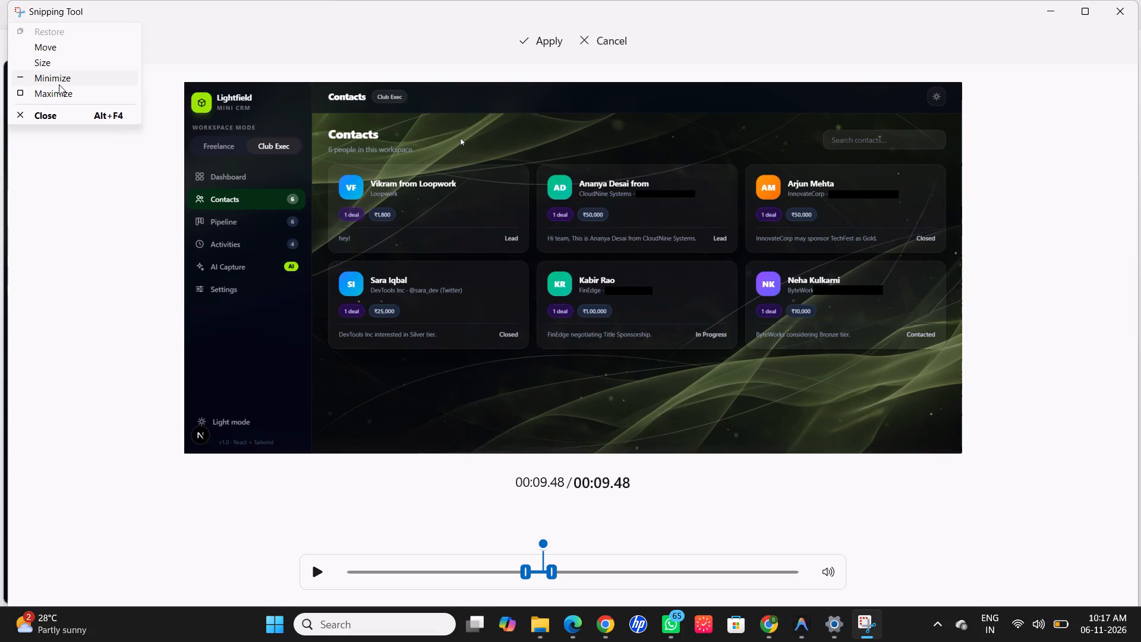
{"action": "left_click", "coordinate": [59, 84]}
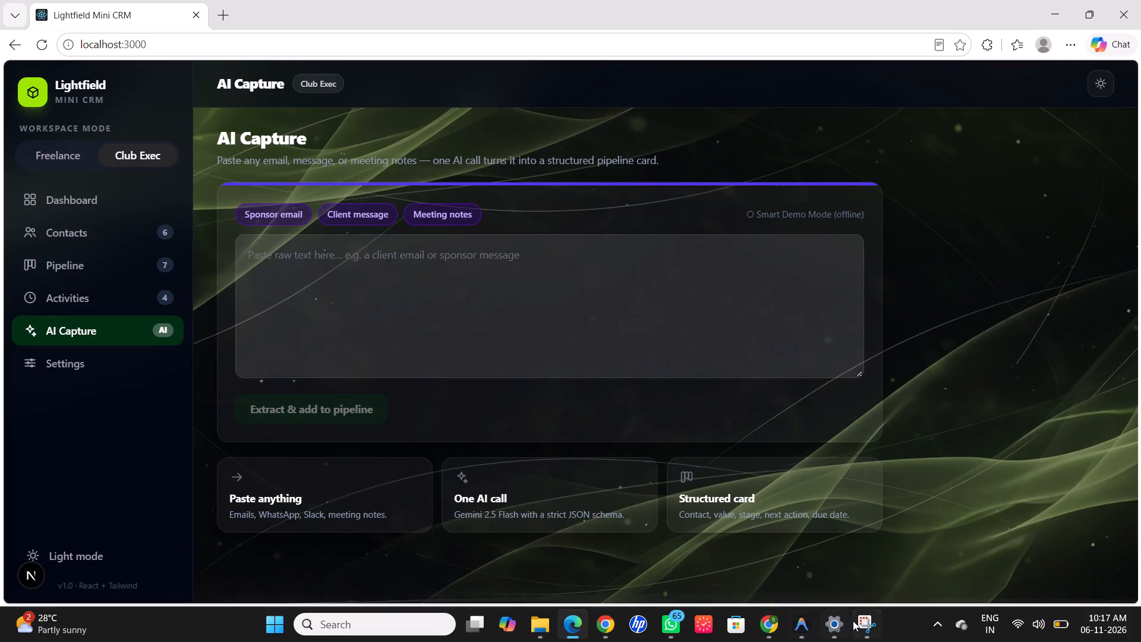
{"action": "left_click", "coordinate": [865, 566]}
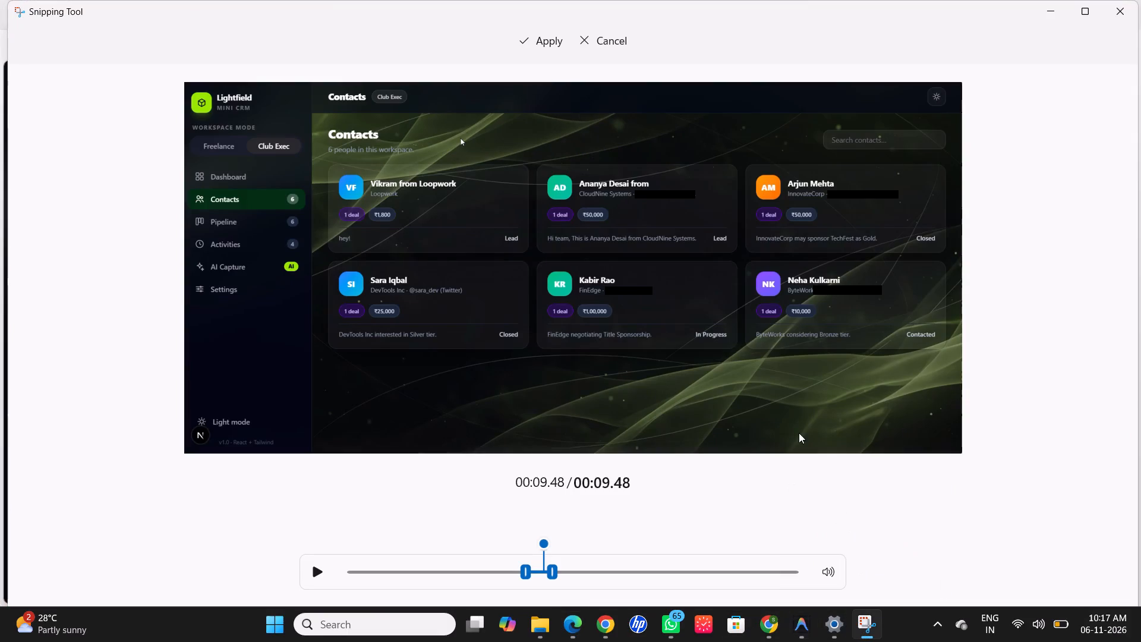
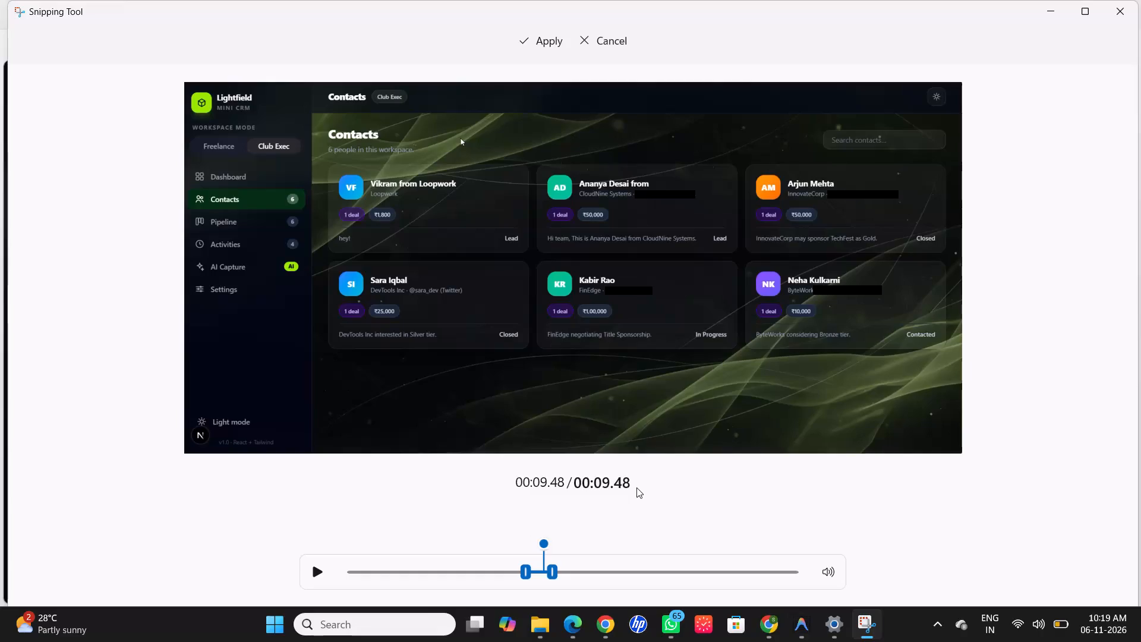
Discard the pending trim, reopen trimming, extend both ends to restore the full 04:20.76 recording, and apply it.
{"action": "left_click", "coordinate": [600, 35]}
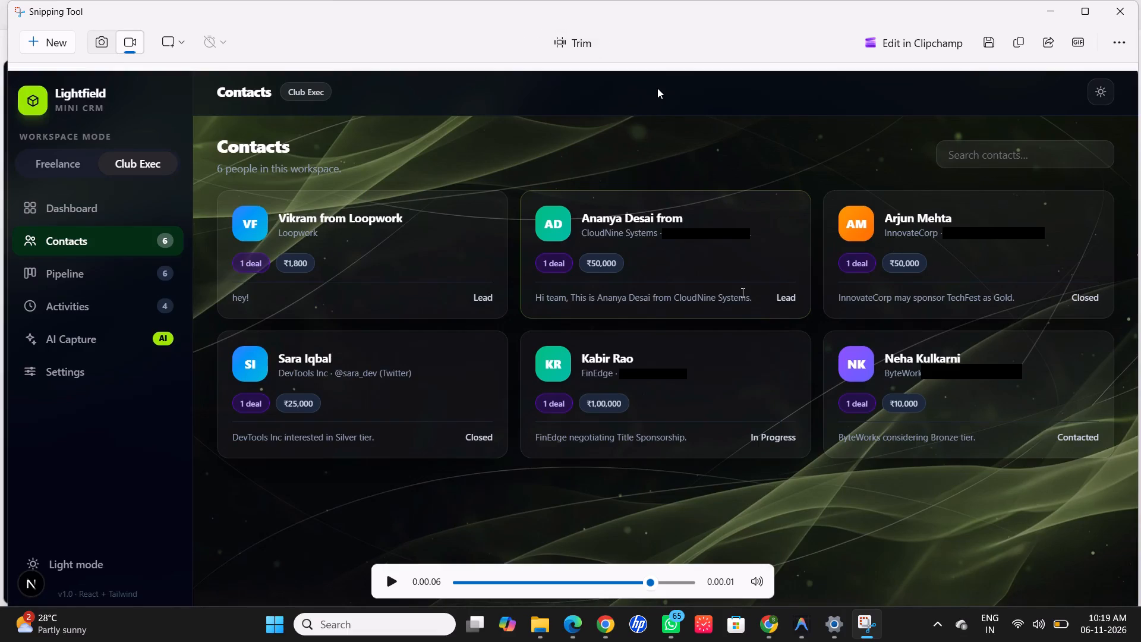
{"action": "left_click", "coordinate": [588, 38]}
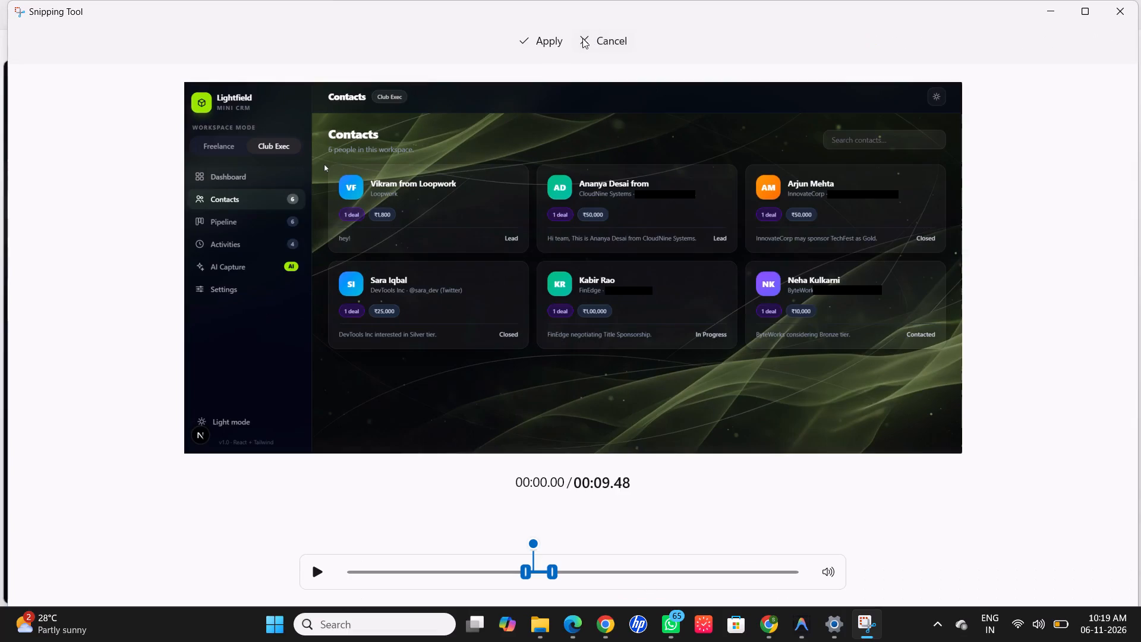
{"action": "left_click", "coordinate": [524, 570]}
{"action": "left_click_drag", "start_coordinate": [523, 573], "coordinate": [280, 568]}
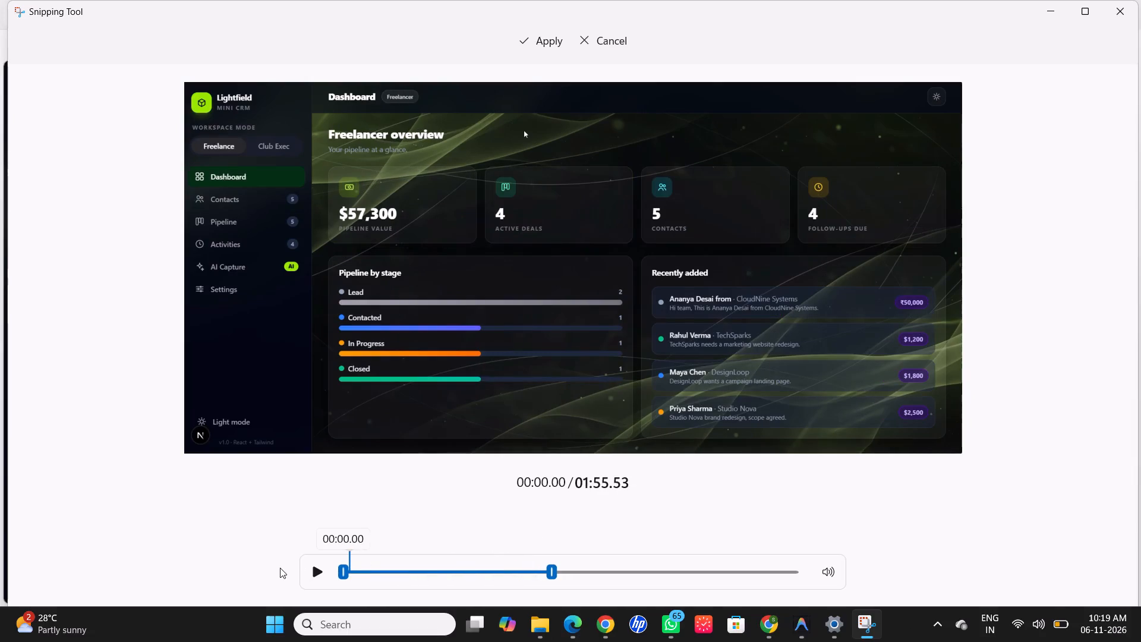
{"action": "left_click_drag", "start_coordinate": [552, 568], "coordinate": [819, 599]}
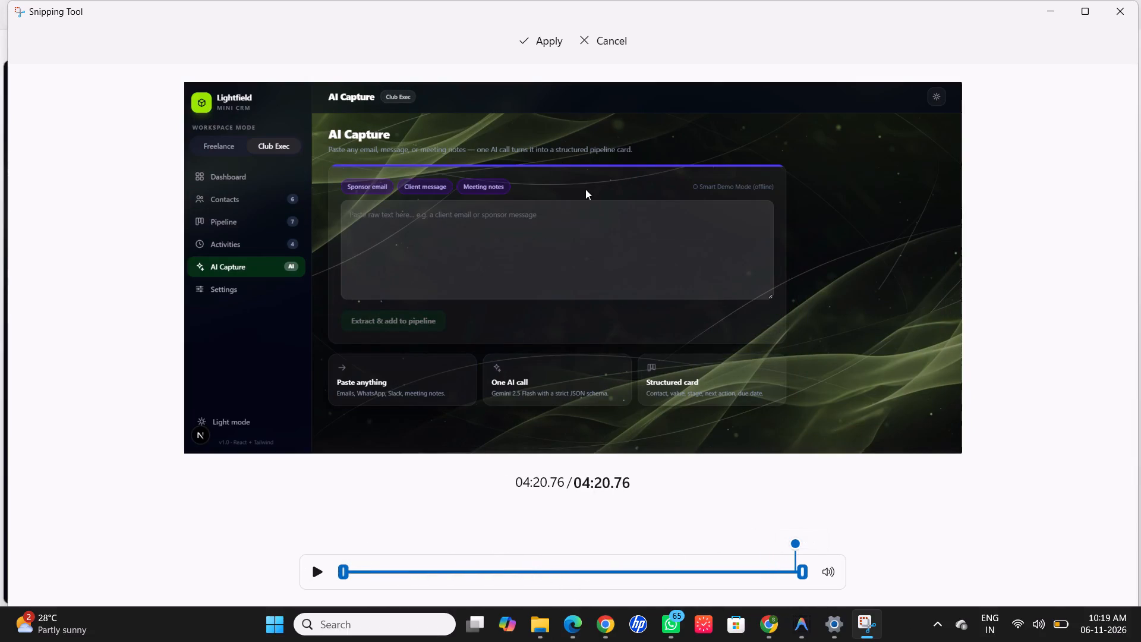
{"action": "left_click", "coordinate": [538, 45]}
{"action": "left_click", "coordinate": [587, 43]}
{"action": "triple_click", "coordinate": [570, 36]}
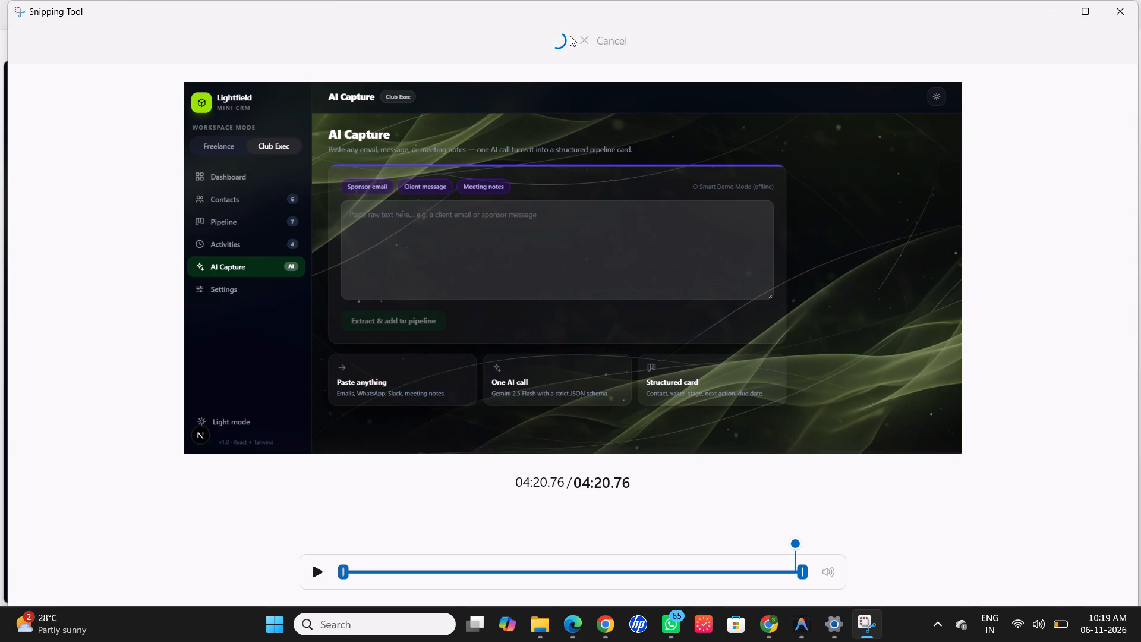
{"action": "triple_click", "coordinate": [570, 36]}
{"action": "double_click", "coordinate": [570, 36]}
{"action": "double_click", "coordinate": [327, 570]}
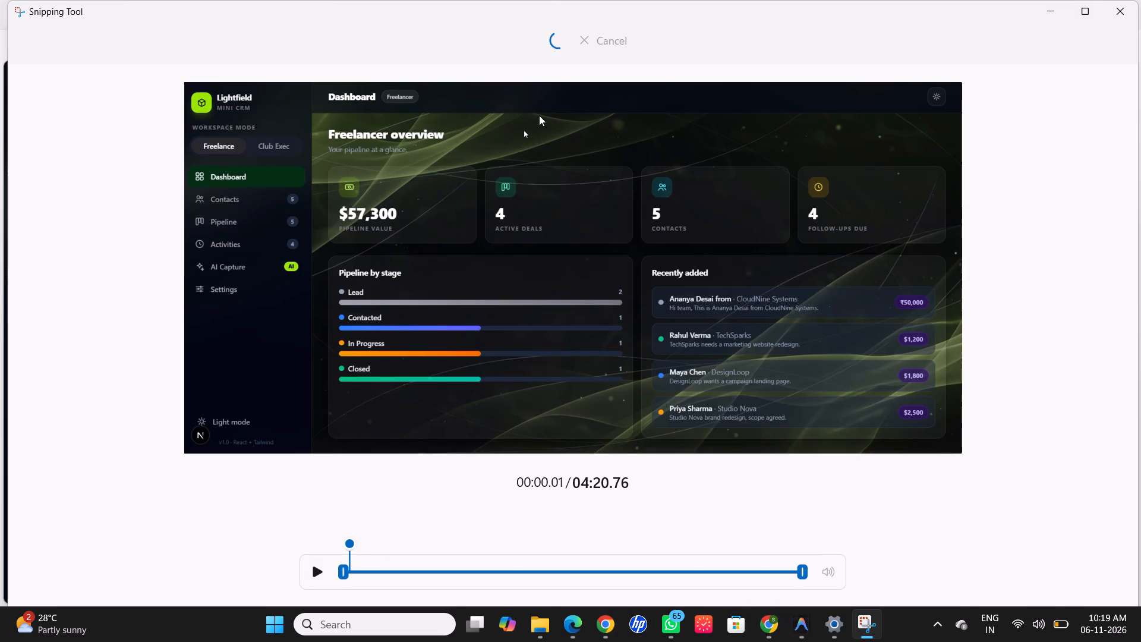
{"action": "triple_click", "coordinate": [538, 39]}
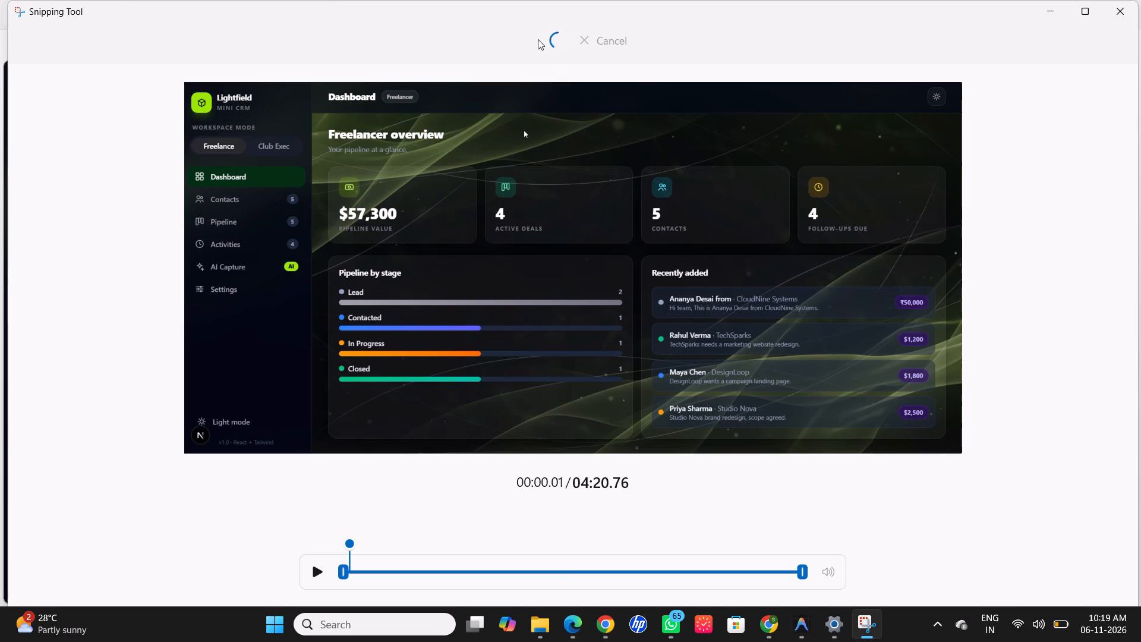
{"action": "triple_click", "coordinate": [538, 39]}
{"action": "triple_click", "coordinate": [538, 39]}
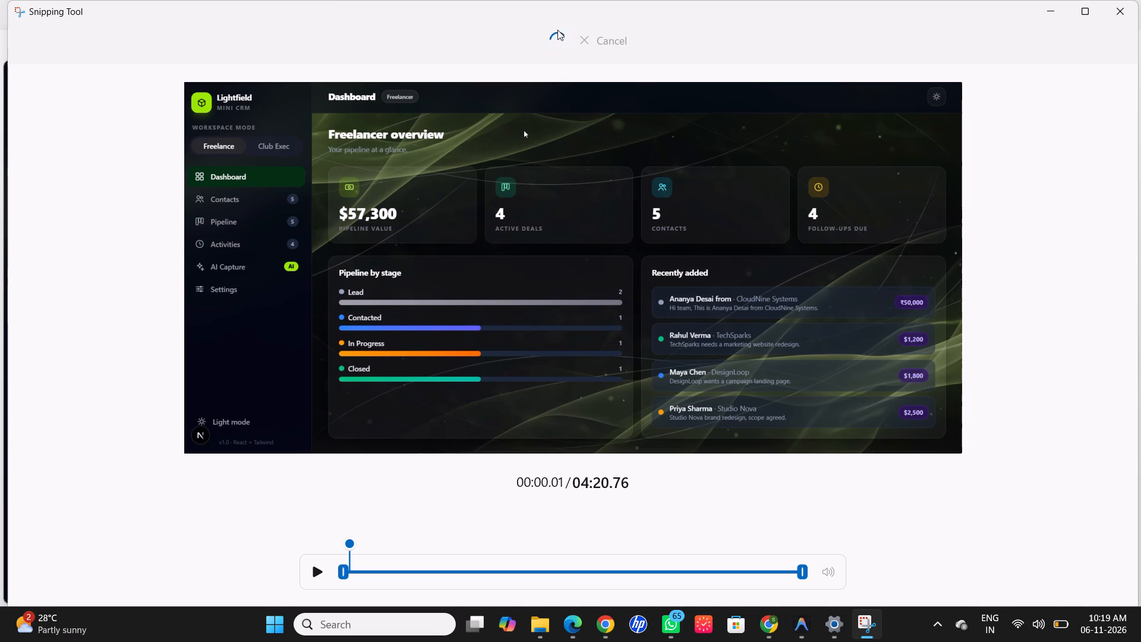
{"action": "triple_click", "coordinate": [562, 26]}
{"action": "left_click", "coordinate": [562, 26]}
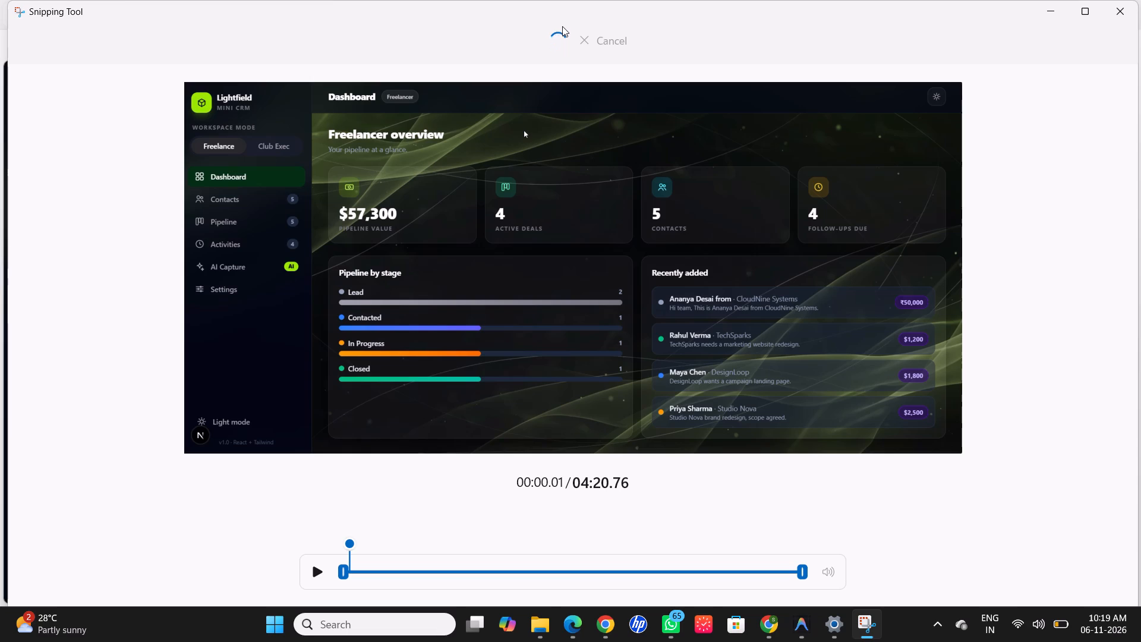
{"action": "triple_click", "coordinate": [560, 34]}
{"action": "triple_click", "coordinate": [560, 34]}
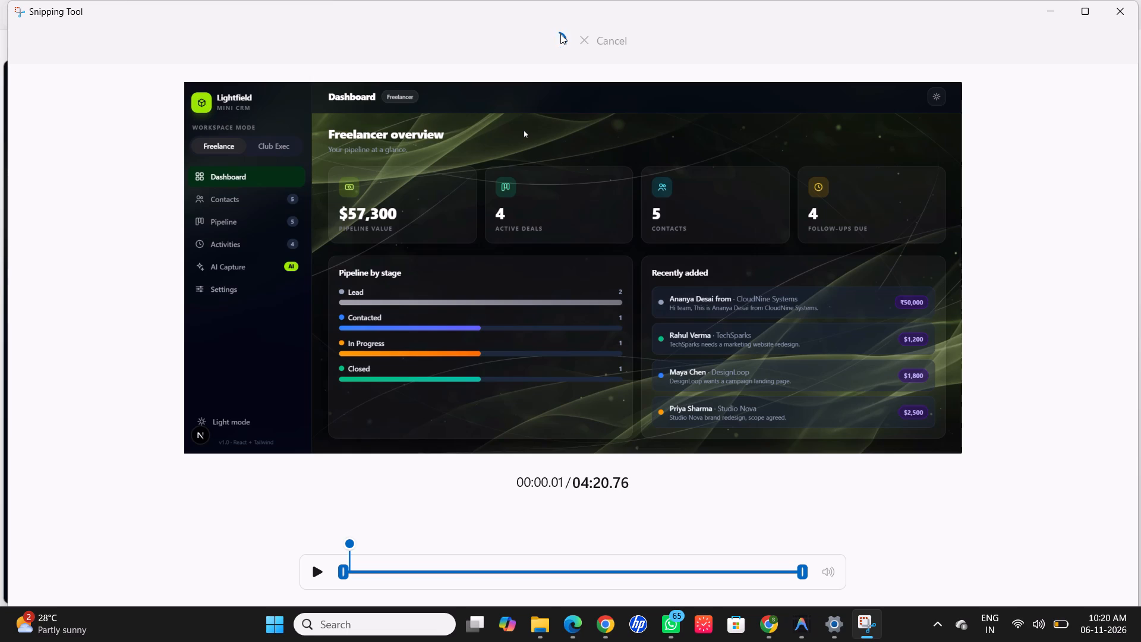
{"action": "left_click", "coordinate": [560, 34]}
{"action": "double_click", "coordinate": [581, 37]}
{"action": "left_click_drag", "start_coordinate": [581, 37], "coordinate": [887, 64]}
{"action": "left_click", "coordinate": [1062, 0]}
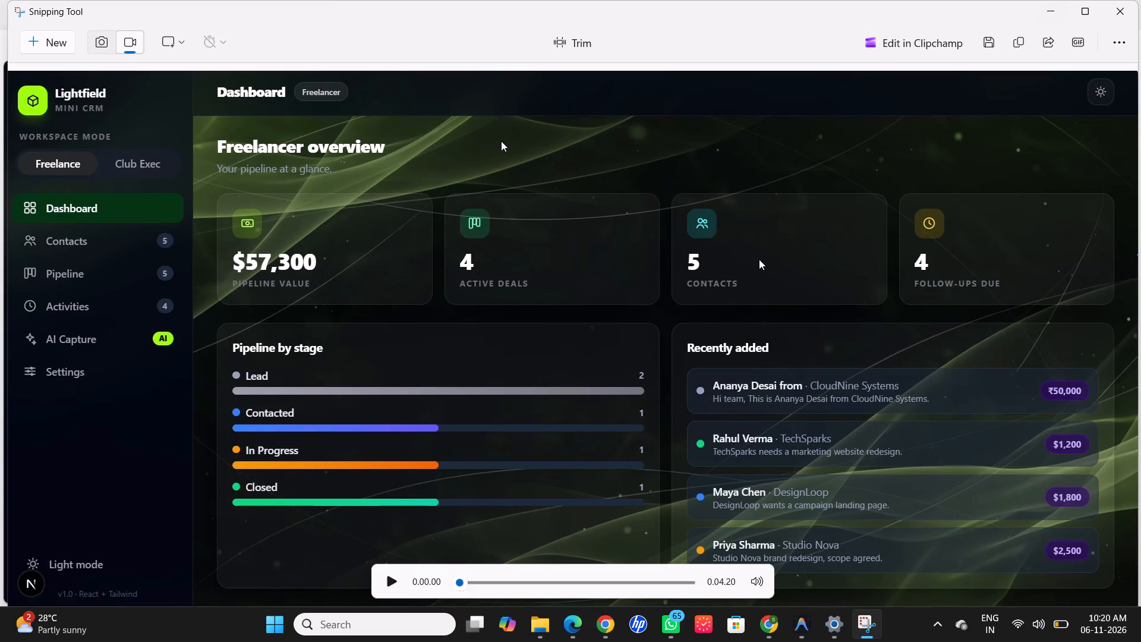
Send the full recording to Clipchamp and create a new video from it instead of adding it to the existing project.
{"action": "left_click", "coordinate": [890, 43]}
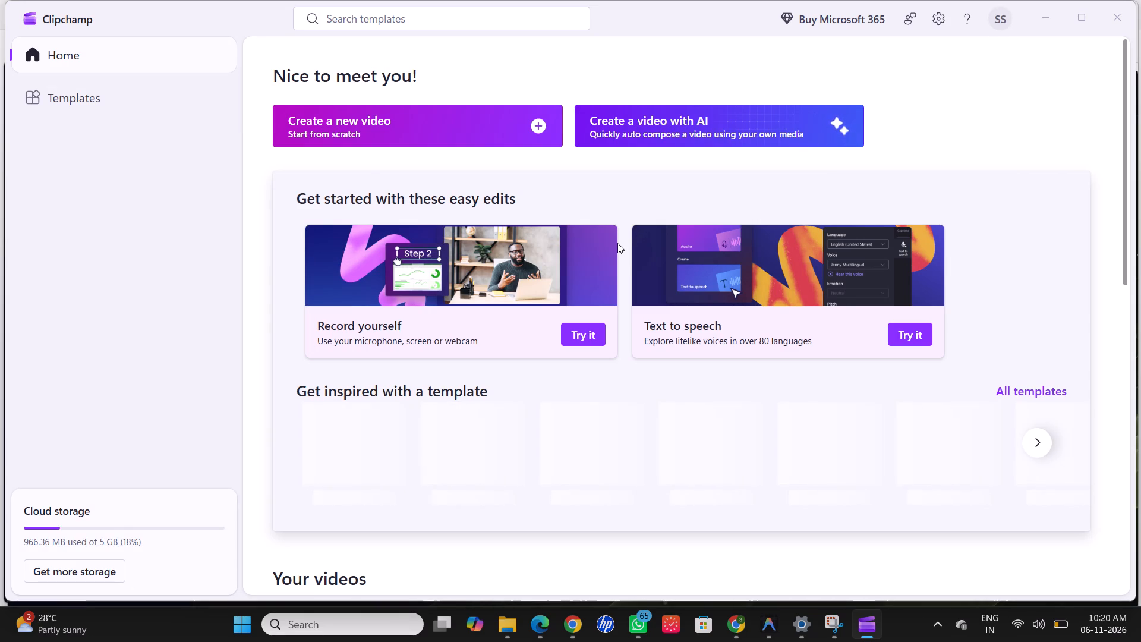
{"action": "scroll", "coordinate": [502, 355], "scroll_direction": "down", "scroll_amount": 4}
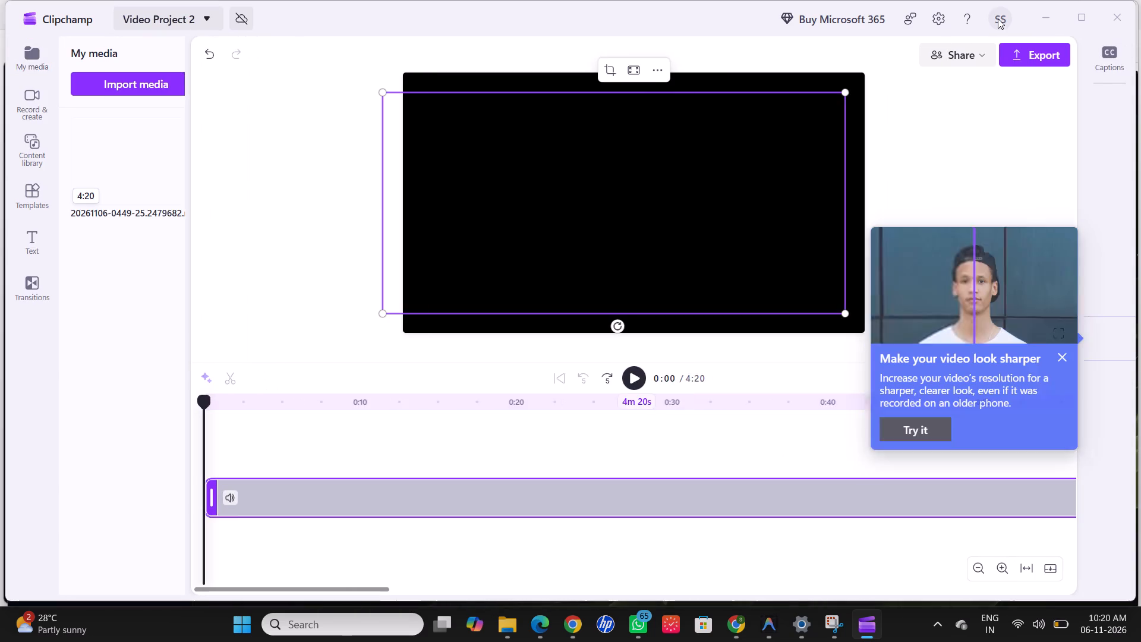
{"action": "left_click", "coordinate": [1042, 23]}
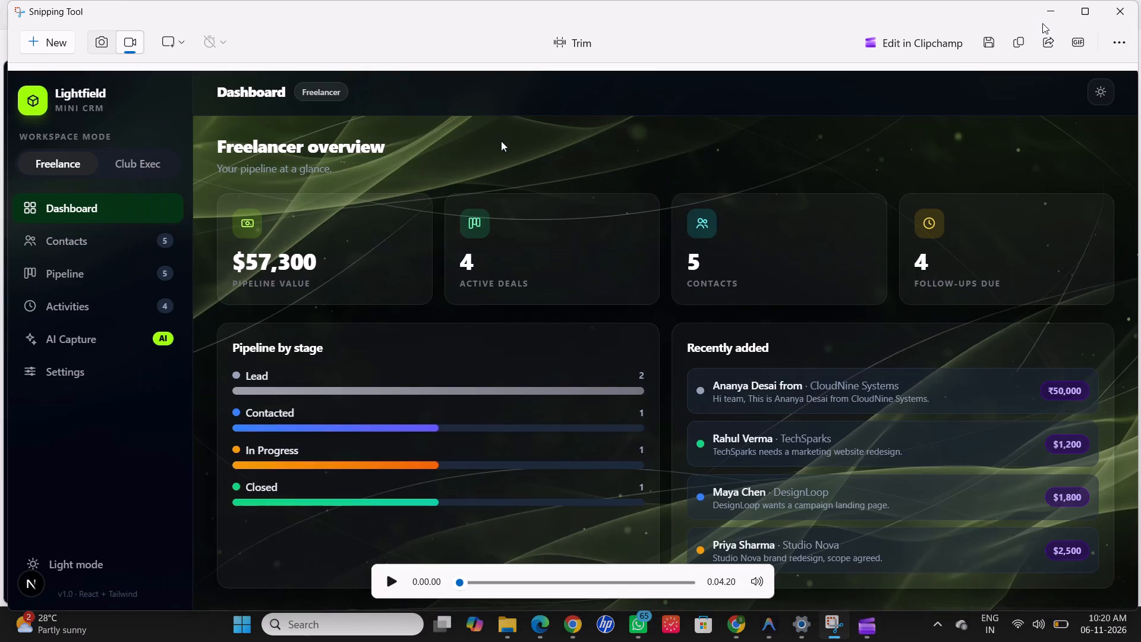
{"action": "left_click", "coordinate": [893, 37]}
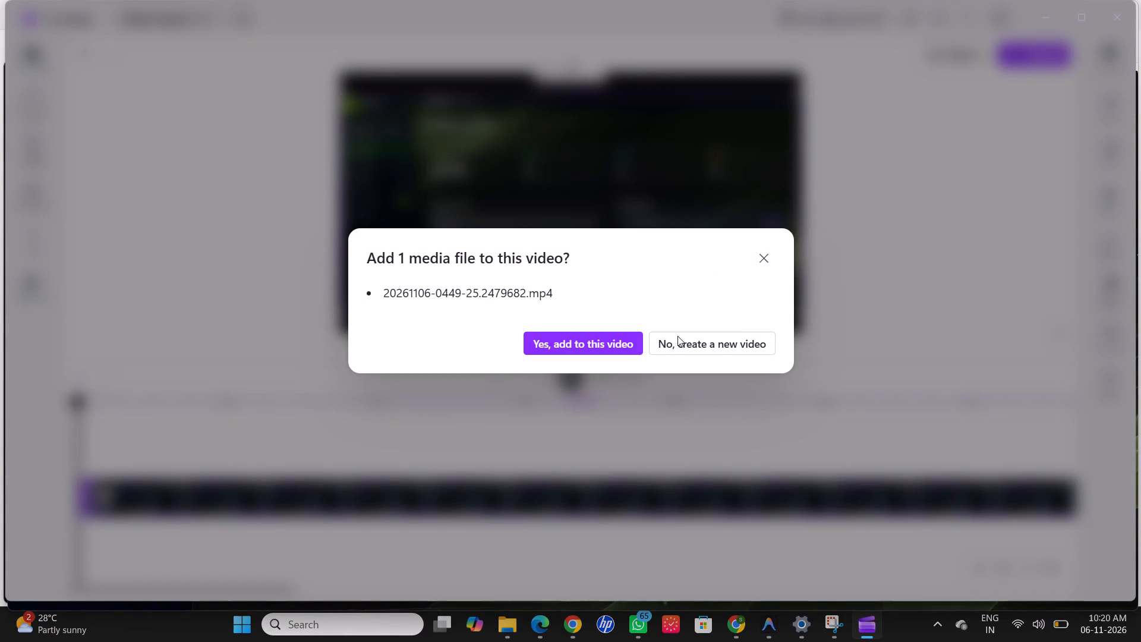
{"action": "left_click", "coordinate": [712, 338]}
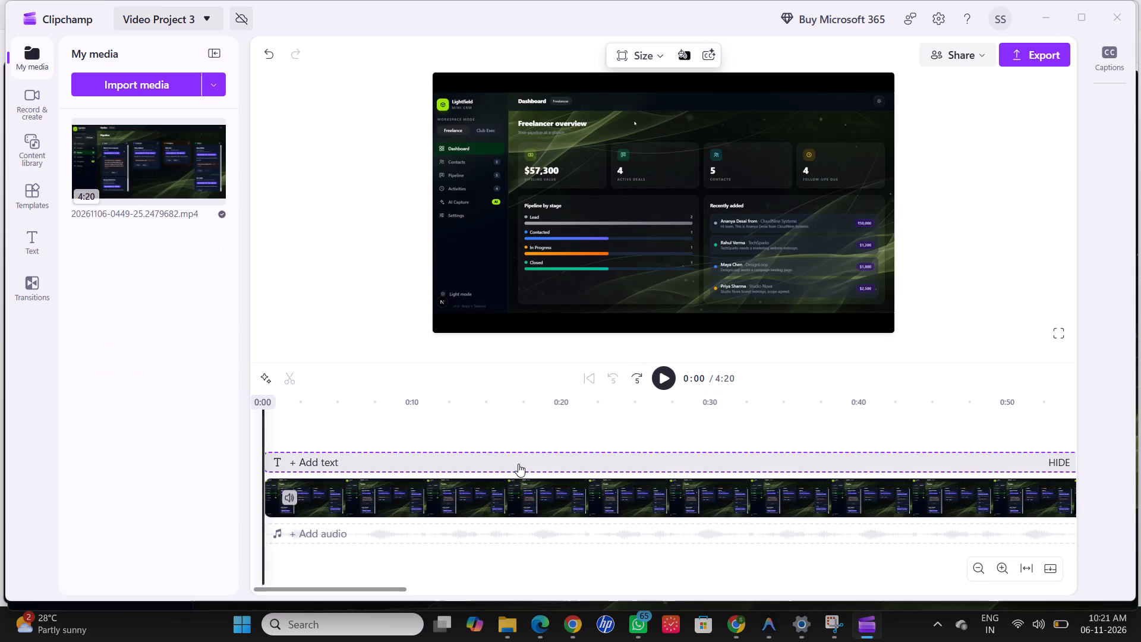
Find the moment the Club Exec Contacts page starts opening and split the recording there, at 1:45.
{"action": "left_click_drag", "start_coordinate": [266, 487], "coordinate": [273, 503]}
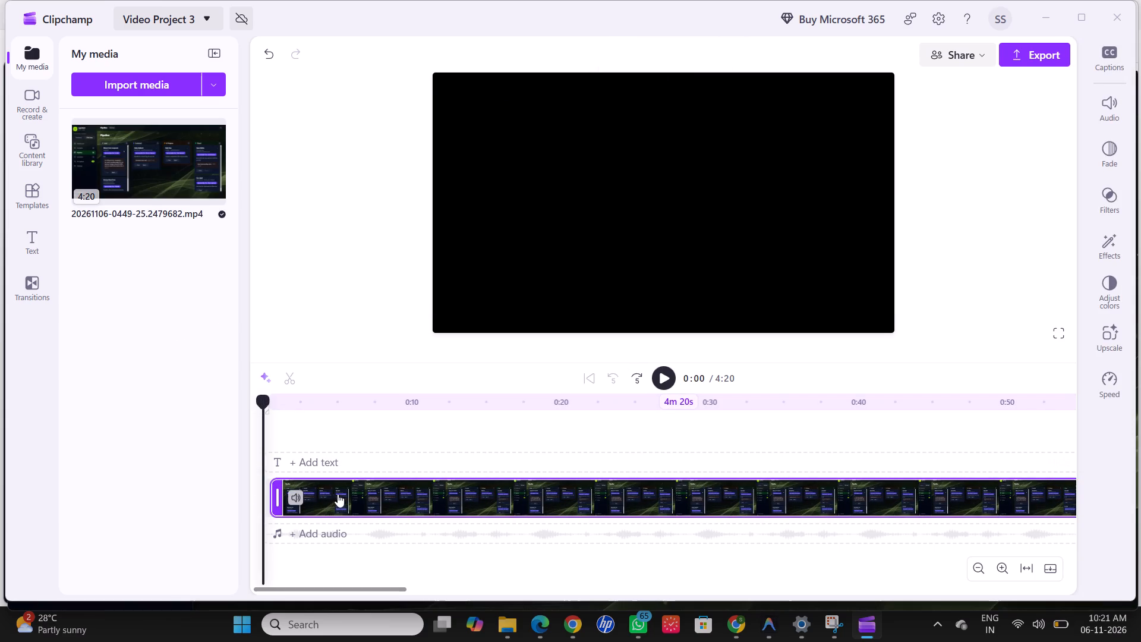
{"action": "left_click_drag", "start_coordinate": [263, 509], "coordinate": [502, 508]}
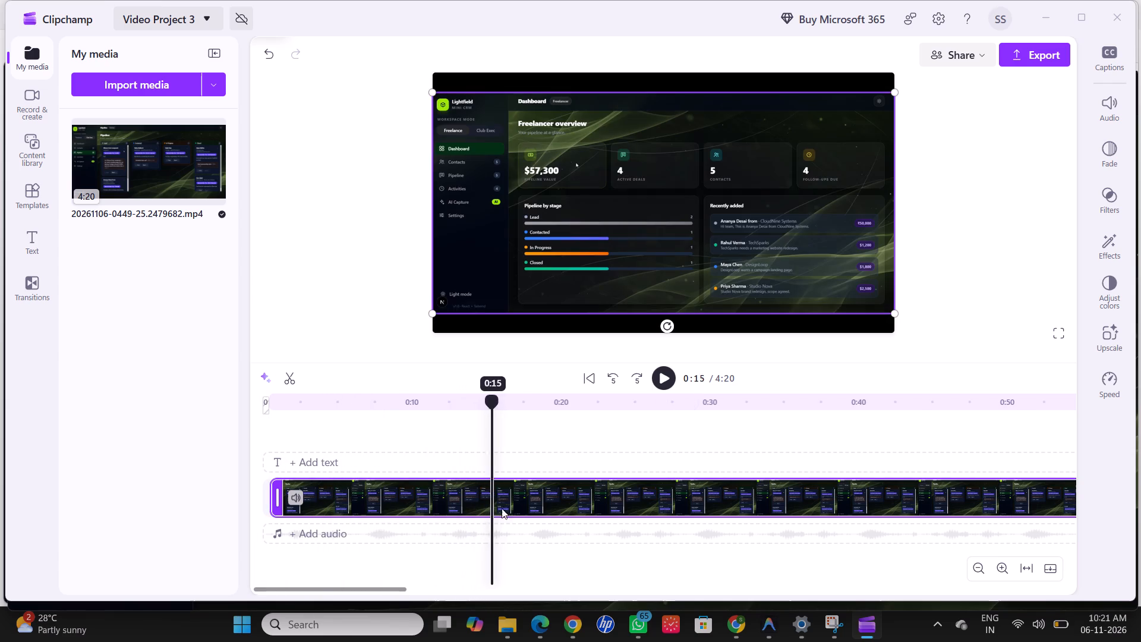
{"action": "left_click_drag", "start_coordinate": [502, 508], "coordinate": [740, 508]}
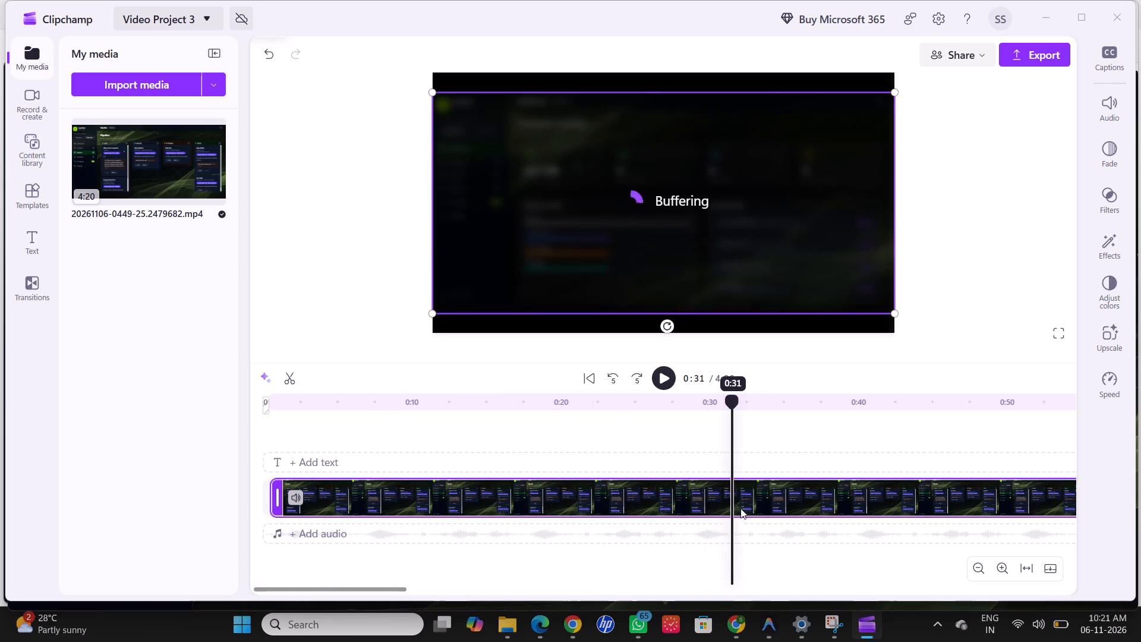
{"action": "left_click_drag", "start_coordinate": [740, 508], "coordinate": [872, 499]}
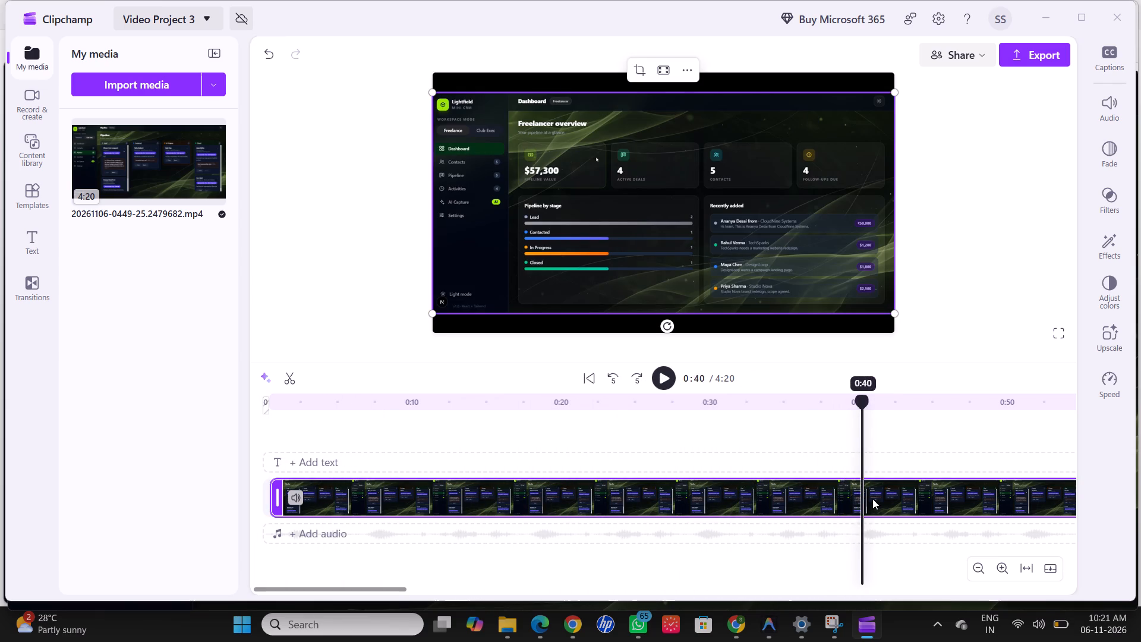
{"action": "left_click_drag", "start_coordinate": [872, 499], "coordinate": [1030, 491]}
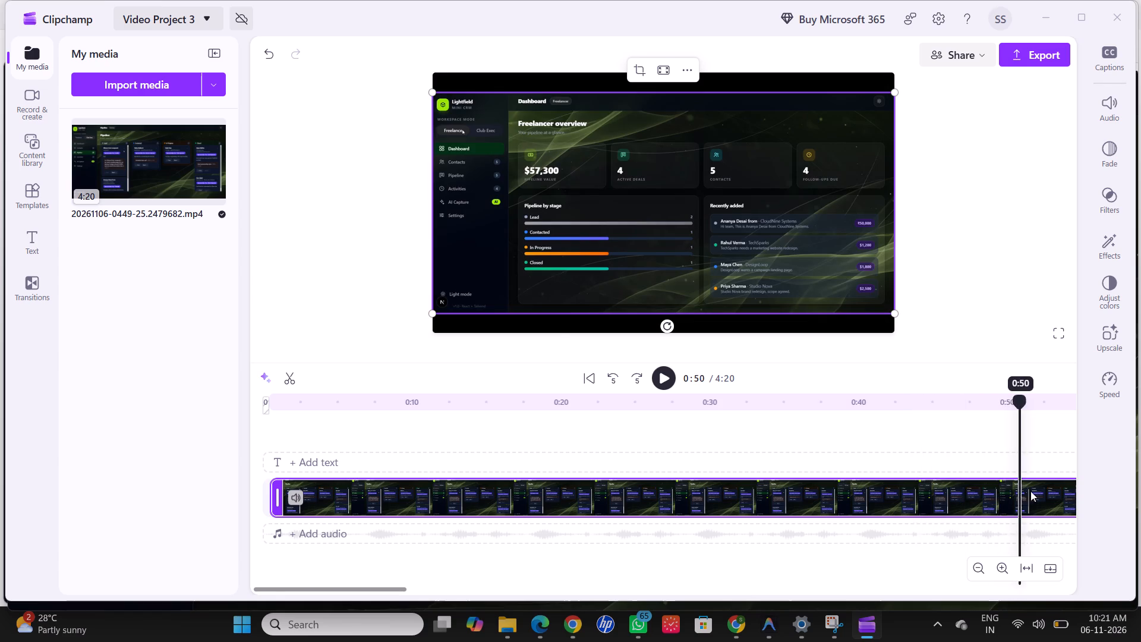
{"action": "left_click_drag", "start_coordinate": [1030, 491], "coordinate": [1014, 496]}
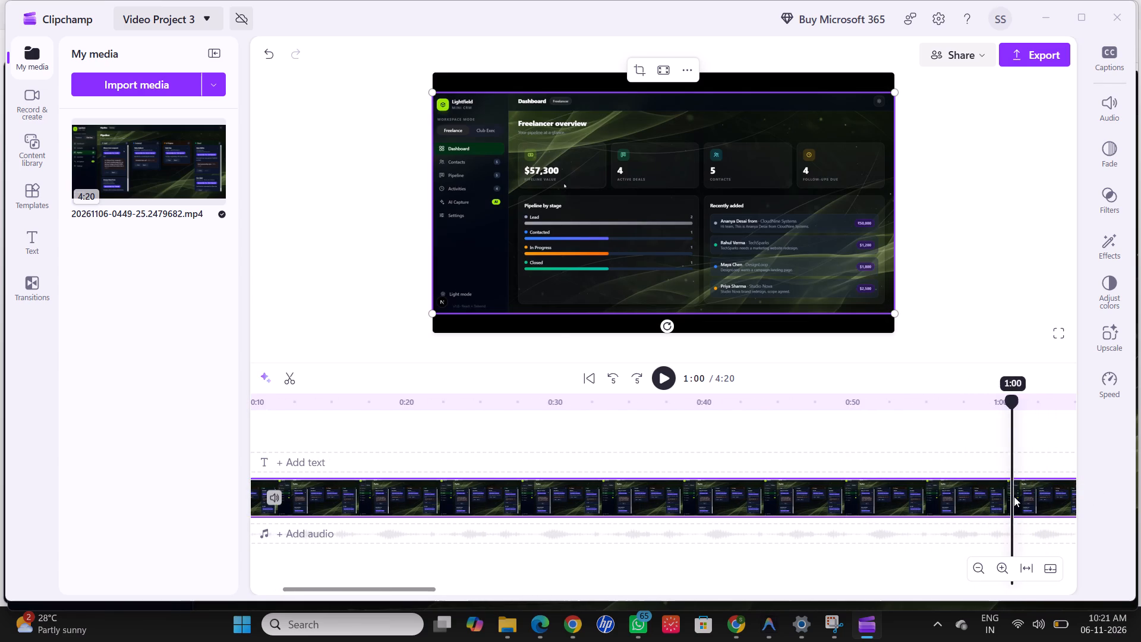
{"action": "left_click_drag", "start_coordinate": [1014, 496], "coordinate": [1061, 500]}
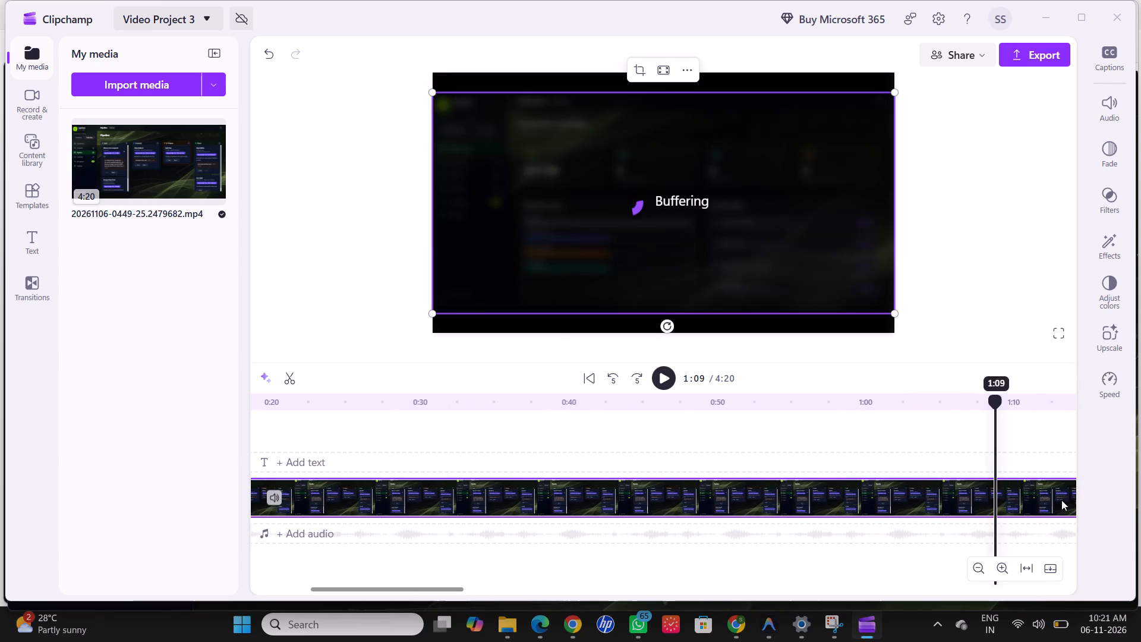
{"action": "left_click_drag", "start_coordinate": [1061, 500], "coordinate": [969, 506]}
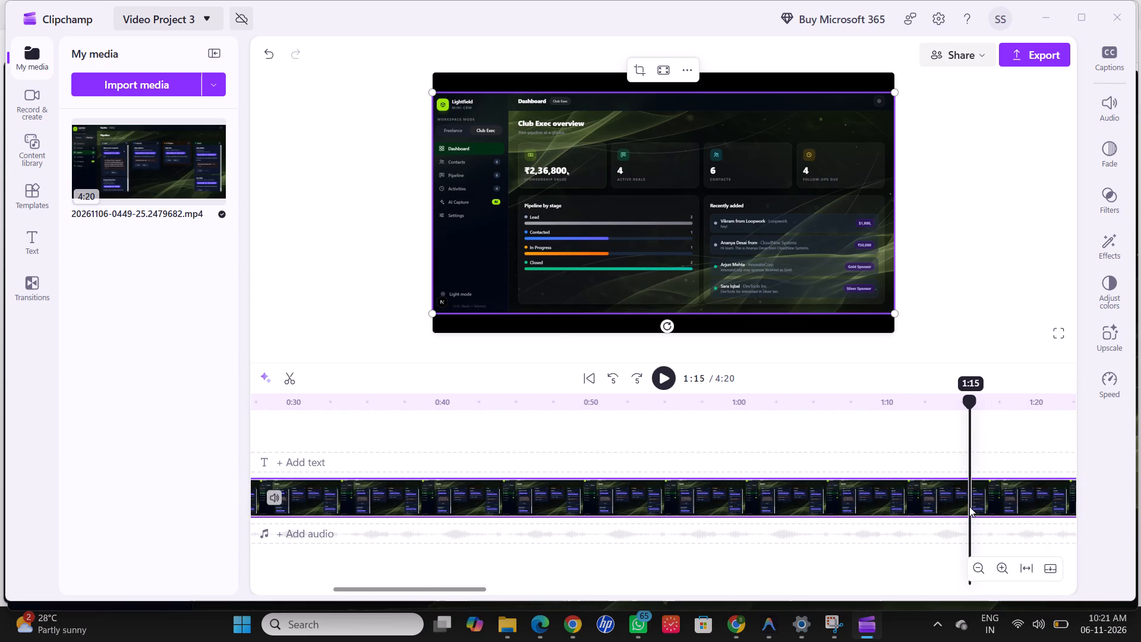
{"action": "left_click_drag", "start_coordinate": [969, 506], "coordinate": [1027, 512]}
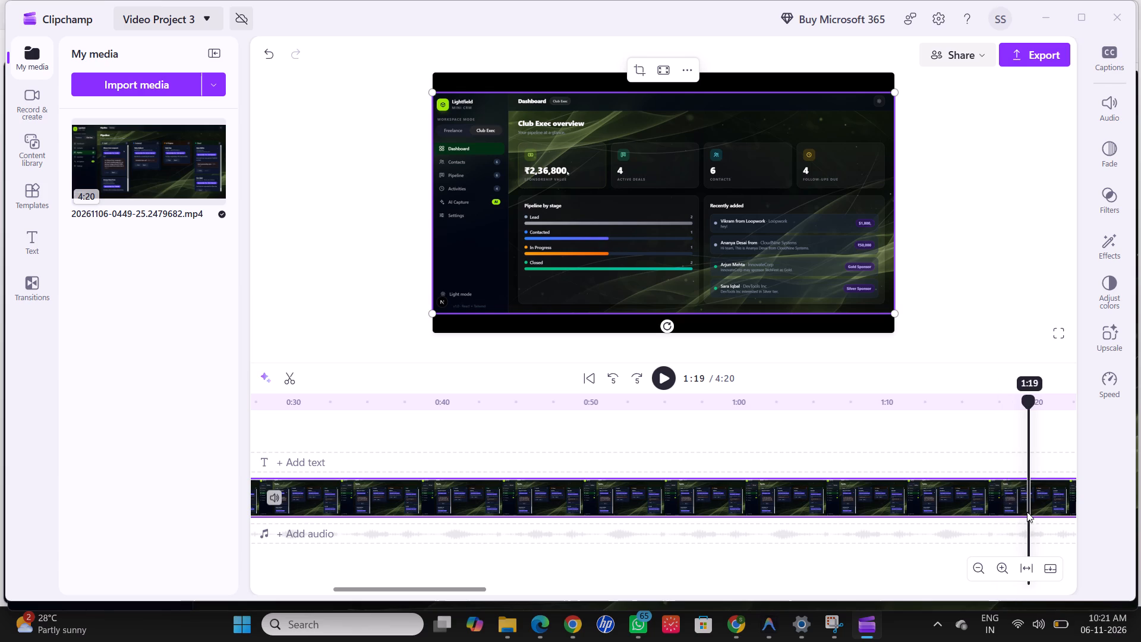
{"action": "left_click_drag", "start_coordinate": [1027, 512], "coordinate": [1060, 506]}
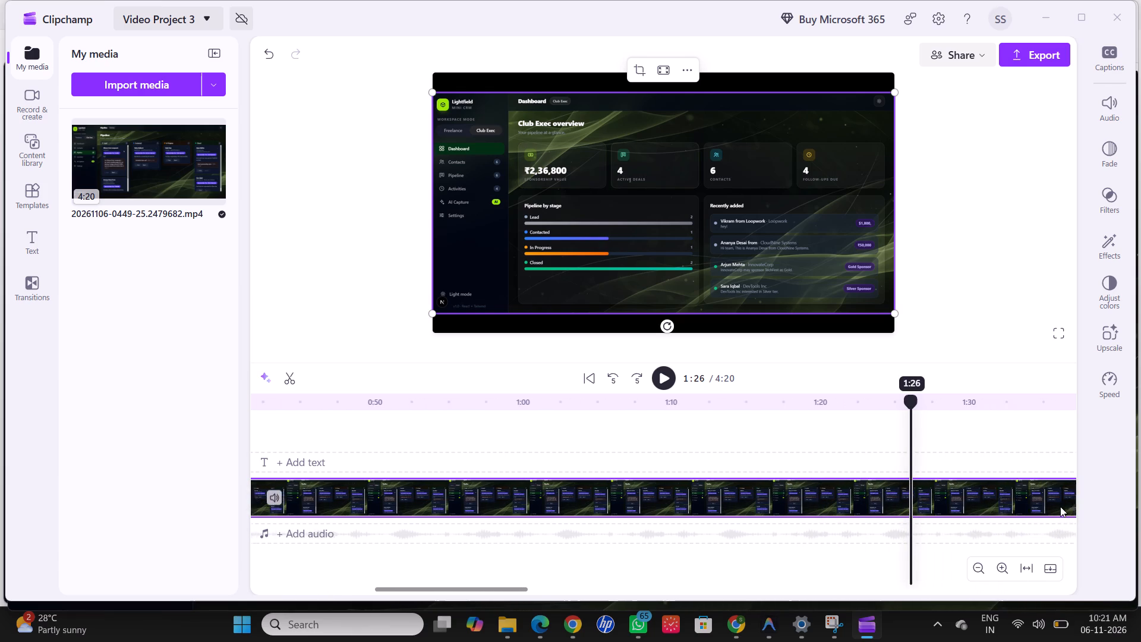
{"action": "left_click_drag", "start_coordinate": [1060, 506], "coordinate": [1005, 507]}
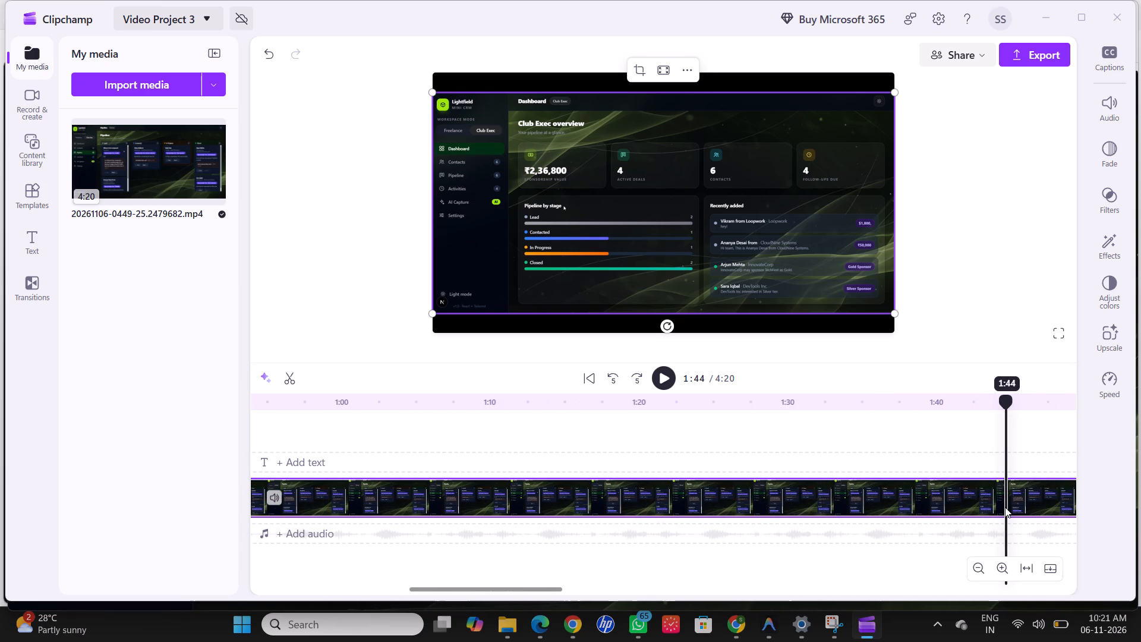
{"action": "left_click_drag", "start_coordinate": [1005, 507], "coordinate": [1013, 508]}
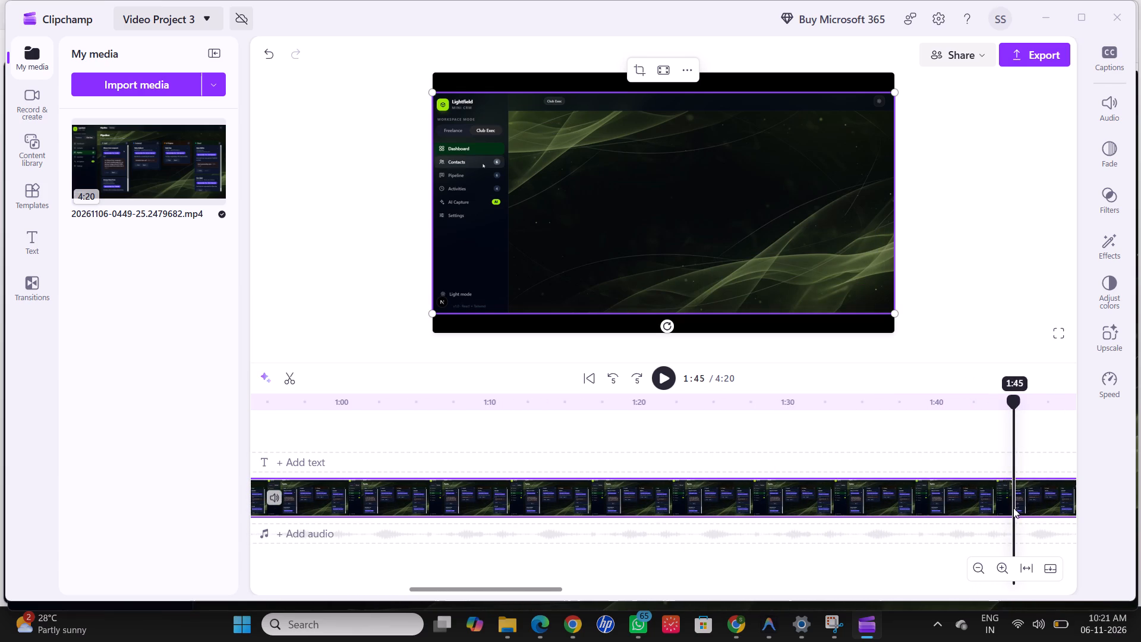
{"action": "left_click_drag", "start_coordinate": [1013, 508], "coordinate": [1020, 502]}
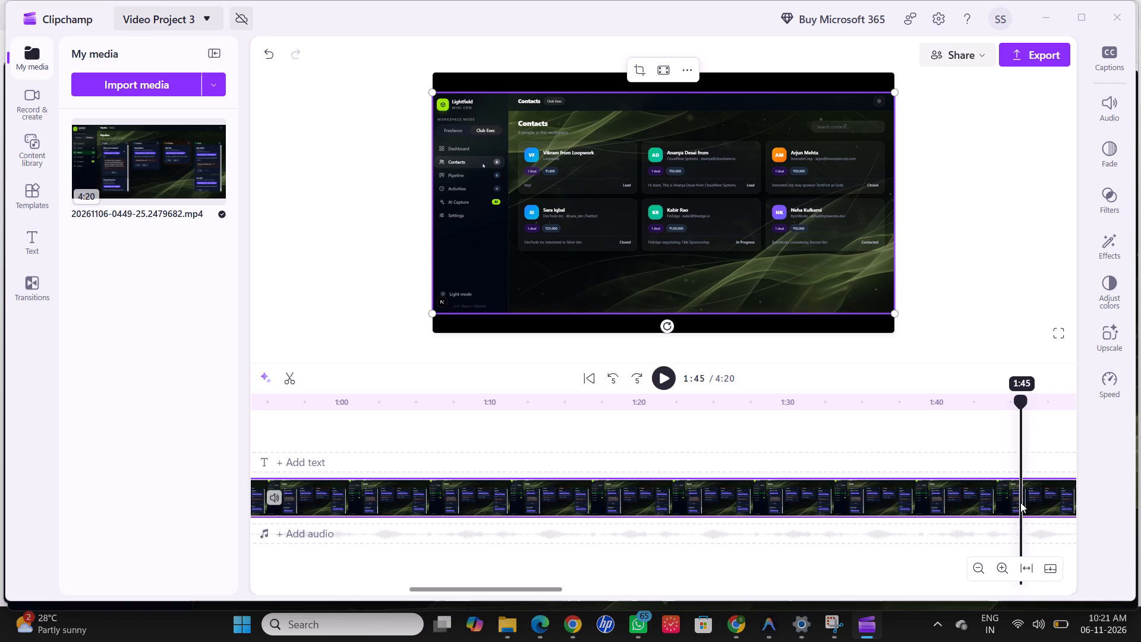
{"action": "left_click_drag", "start_coordinate": [1020, 502], "coordinate": [1014, 505]}
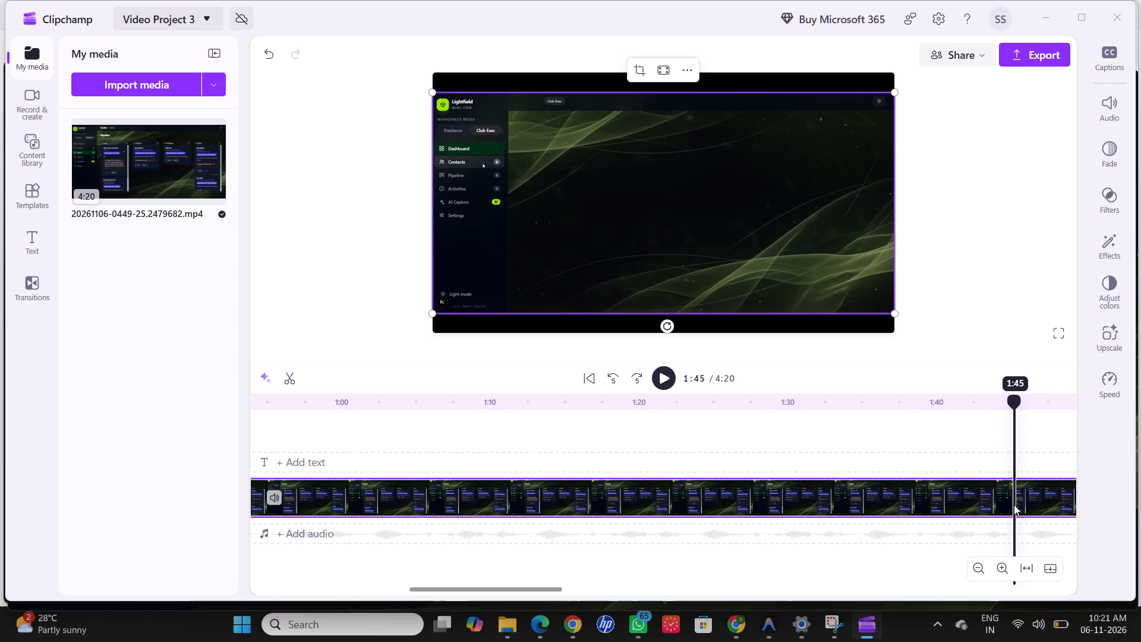
{"action": "left_click_drag", "start_coordinate": [1014, 505], "coordinate": [1014, 504]}
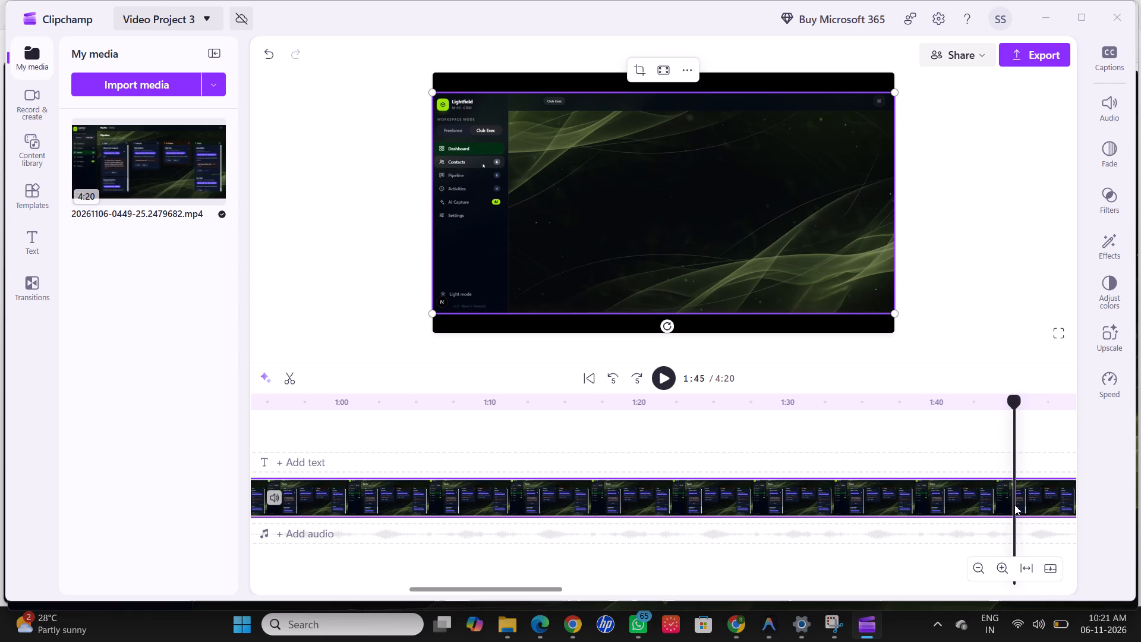
{"action": "left_click", "coordinate": [1014, 505]}
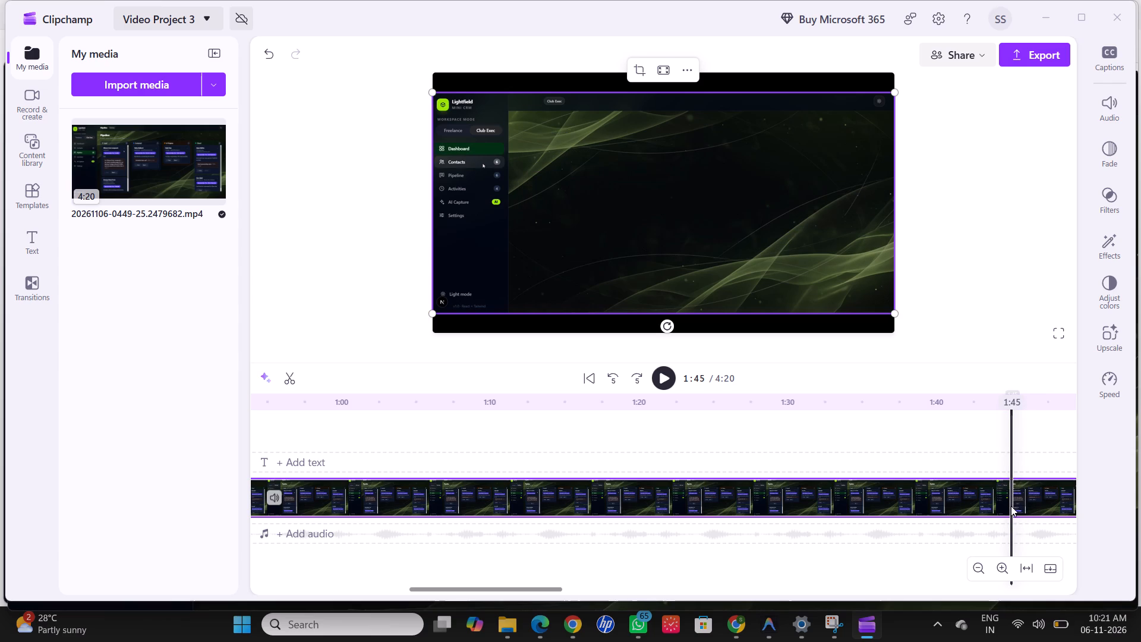
{"action": "left_click", "coordinate": [297, 378]}
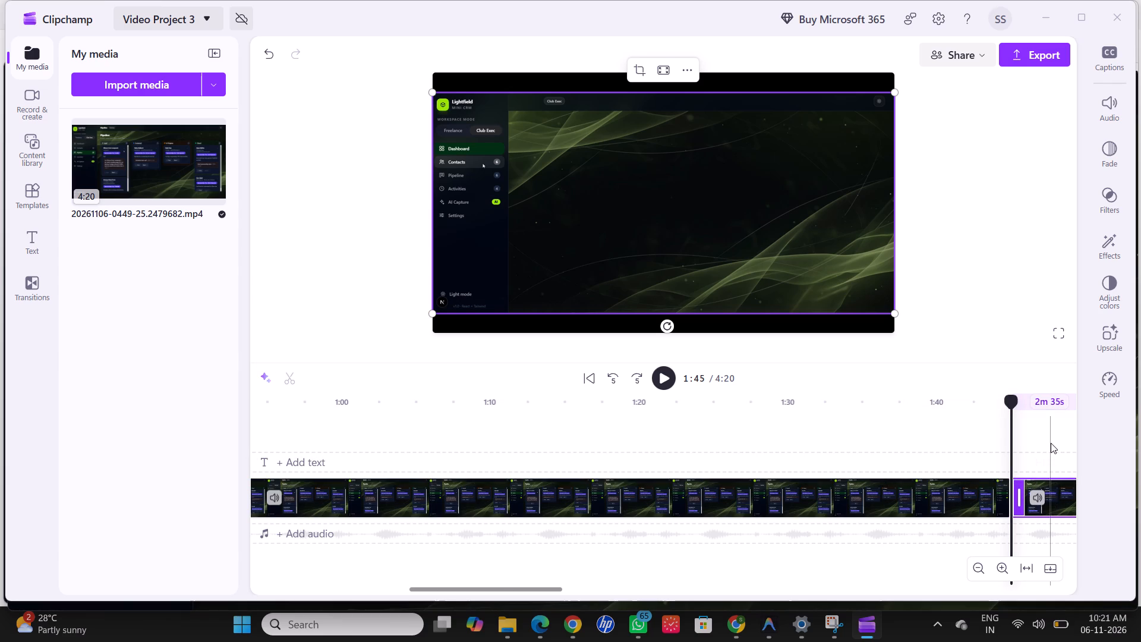
Split the recording again at 1:55, while the Club Exec Contacts page is shown, to isolate the Contacts segment.
{"action": "scroll", "coordinate": [1051, 443], "scroll_direction": "left", "scroll_amount": 2}
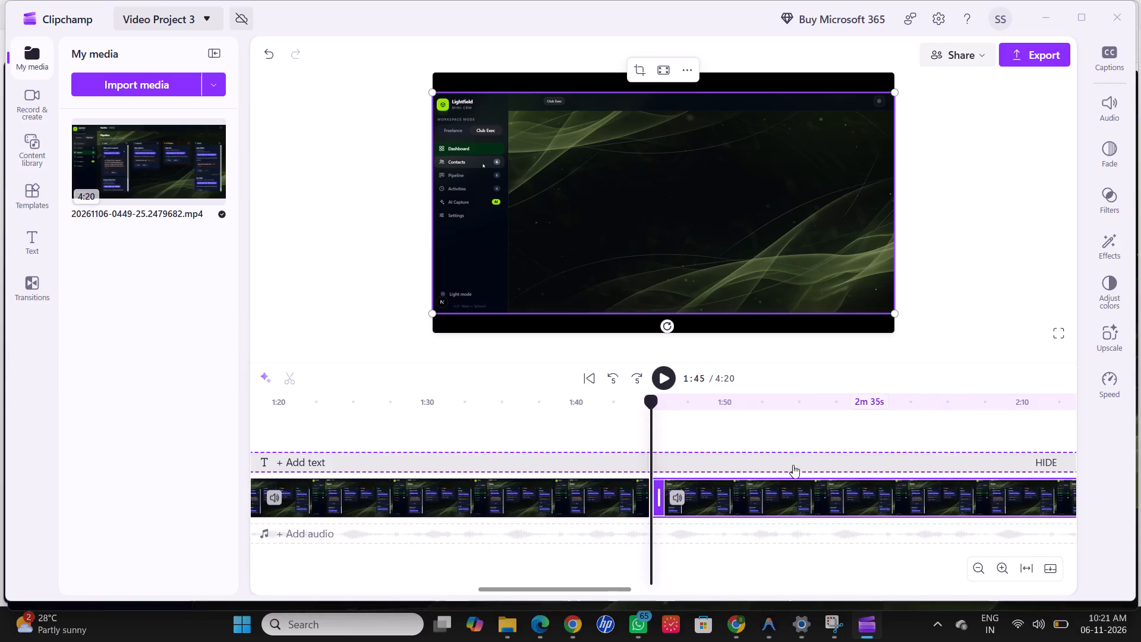
{"action": "left_click_drag", "start_coordinate": [651, 476], "coordinate": [659, 476]}
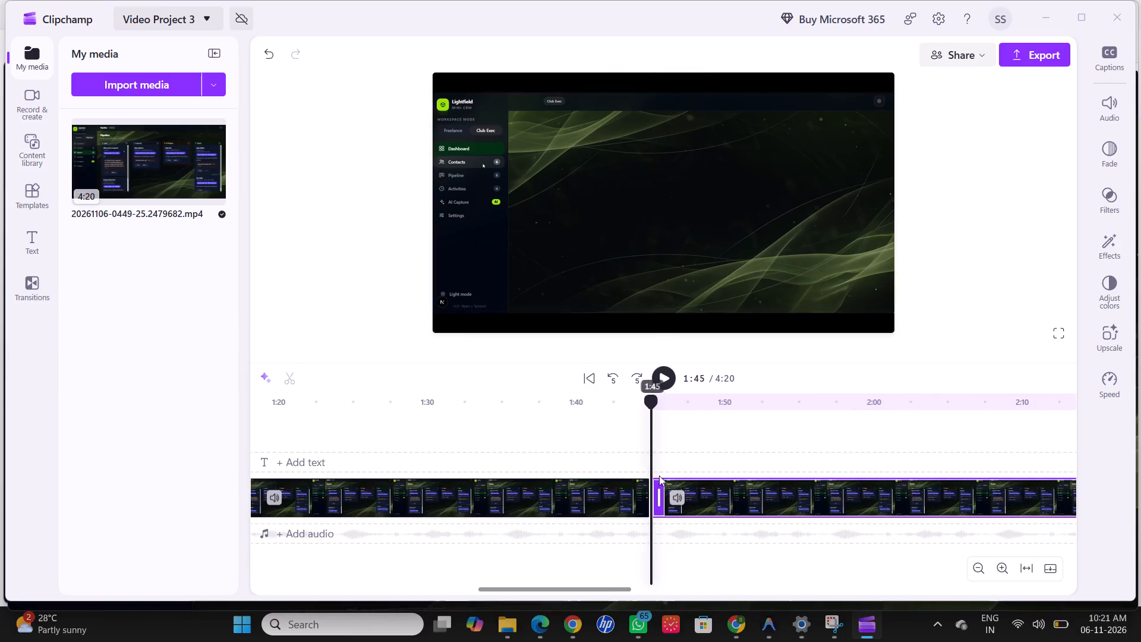
{"action": "left_click_drag", "start_coordinate": [659, 476], "coordinate": [725, 484]}
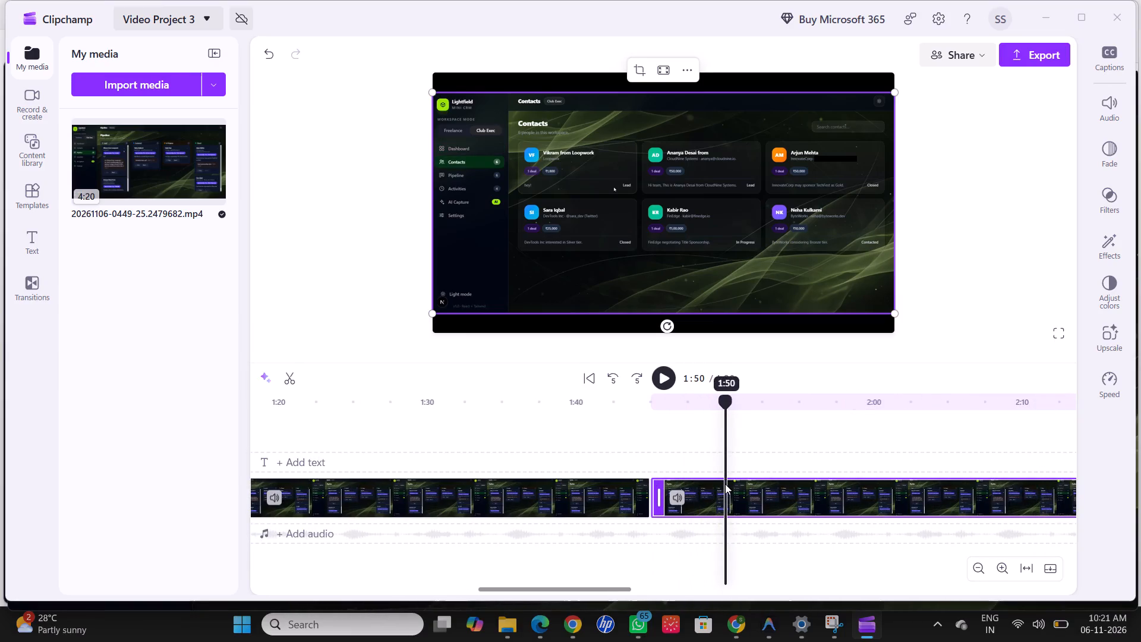
{"action": "left_click_drag", "start_coordinate": [725, 484], "coordinate": [761, 493]}
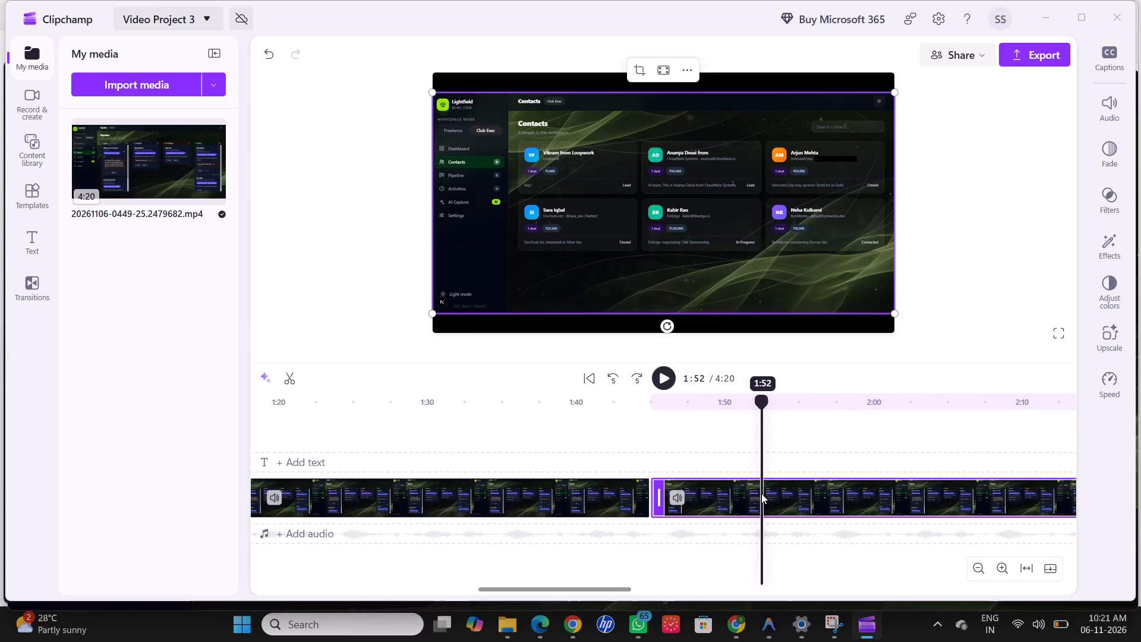
{"action": "left_click_drag", "start_coordinate": [761, 493], "coordinate": [786, 495]}
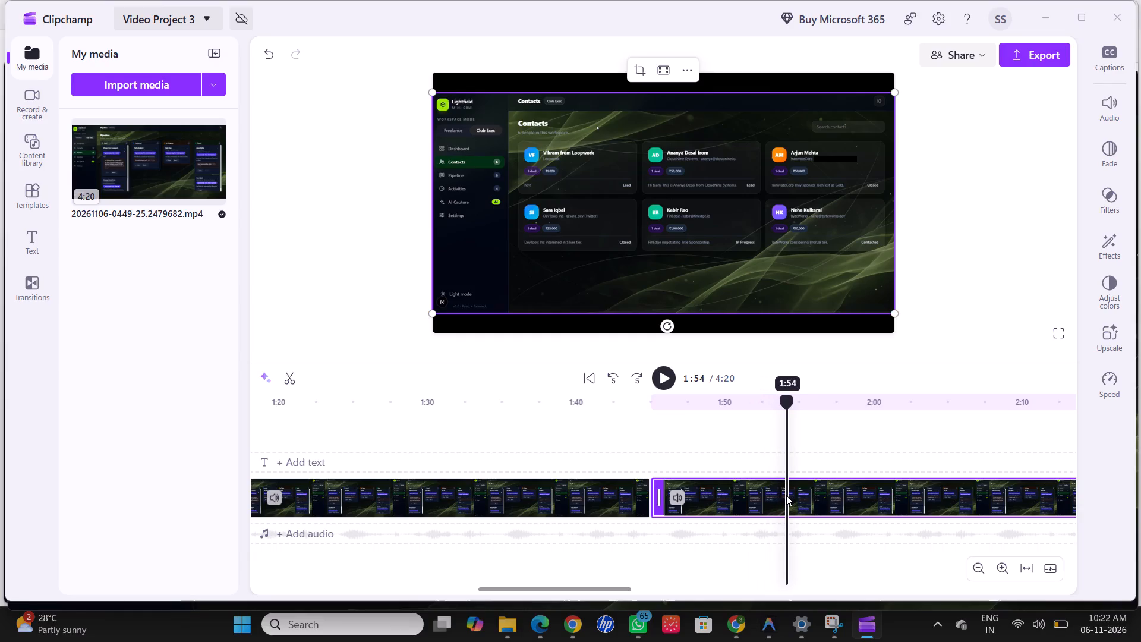
{"action": "left_click_drag", "start_coordinate": [786, 495], "coordinate": [803, 495]}
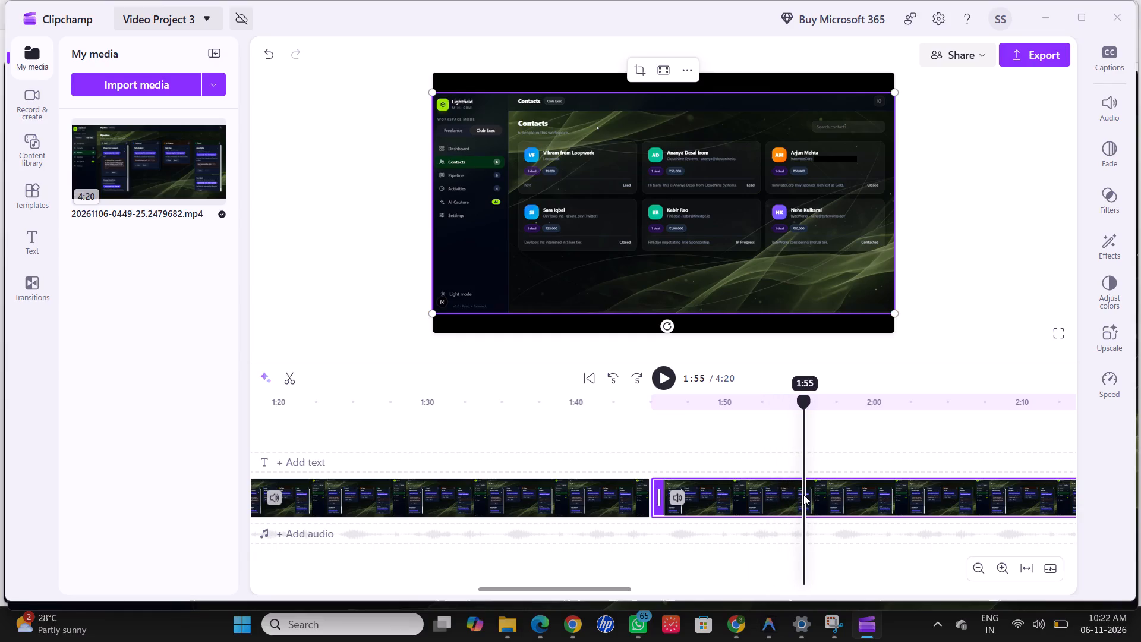
{"action": "left_click_drag", "start_coordinate": [803, 495], "coordinate": [808, 495]}
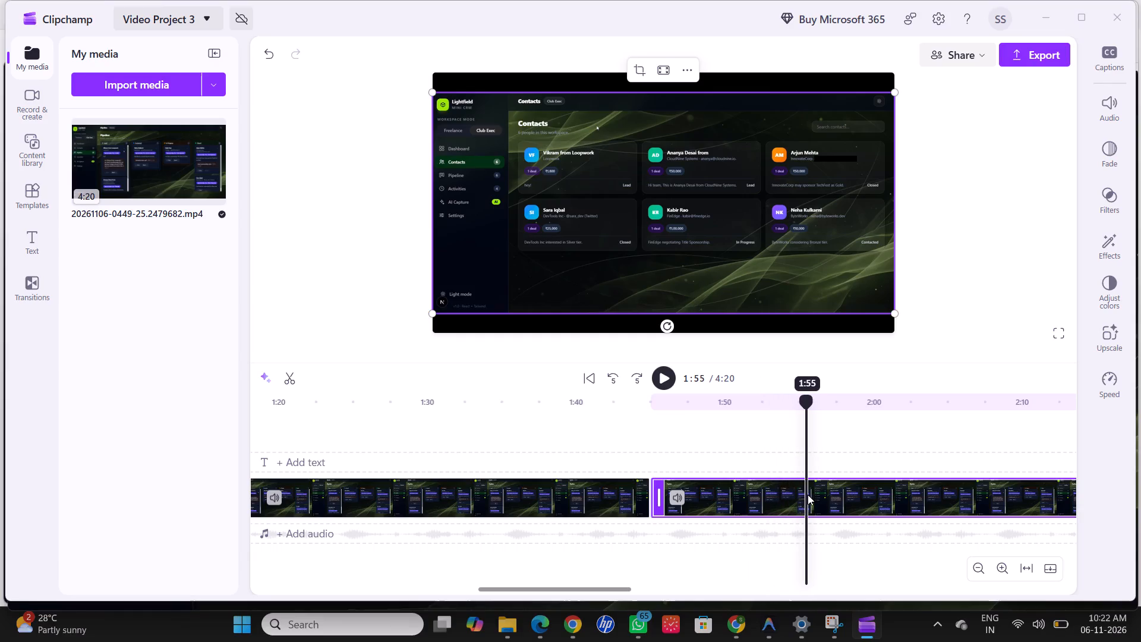
{"action": "left_click_drag", "start_coordinate": [808, 495], "coordinate": [812, 496]}
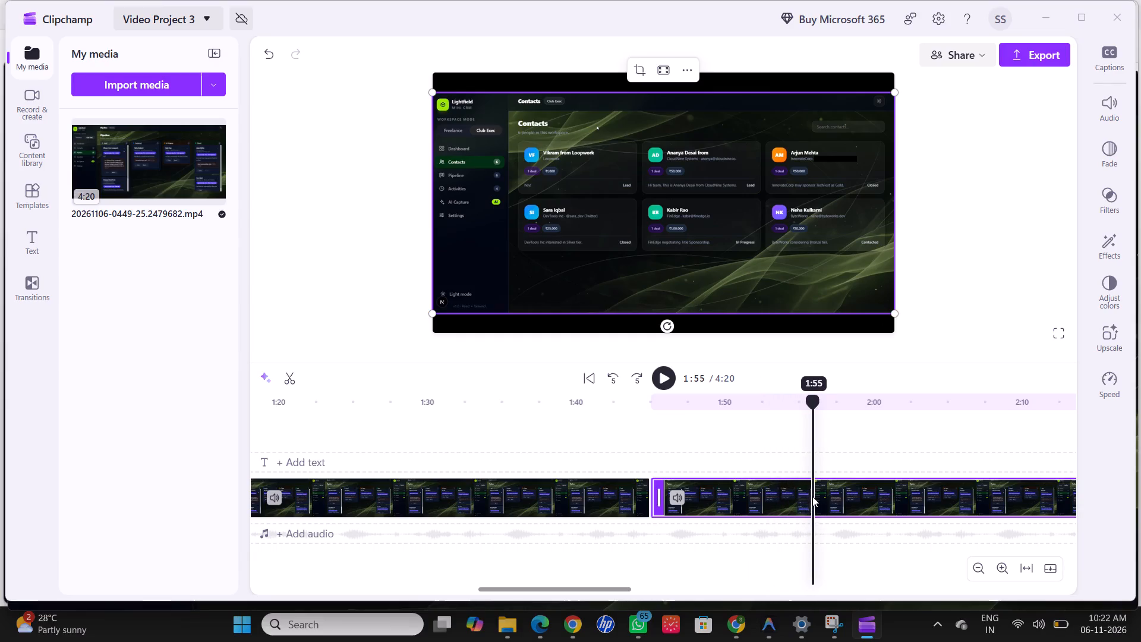
{"action": "left_click_drag", "start_coordinate": [812, 496], "coordinate": [810, 496]}
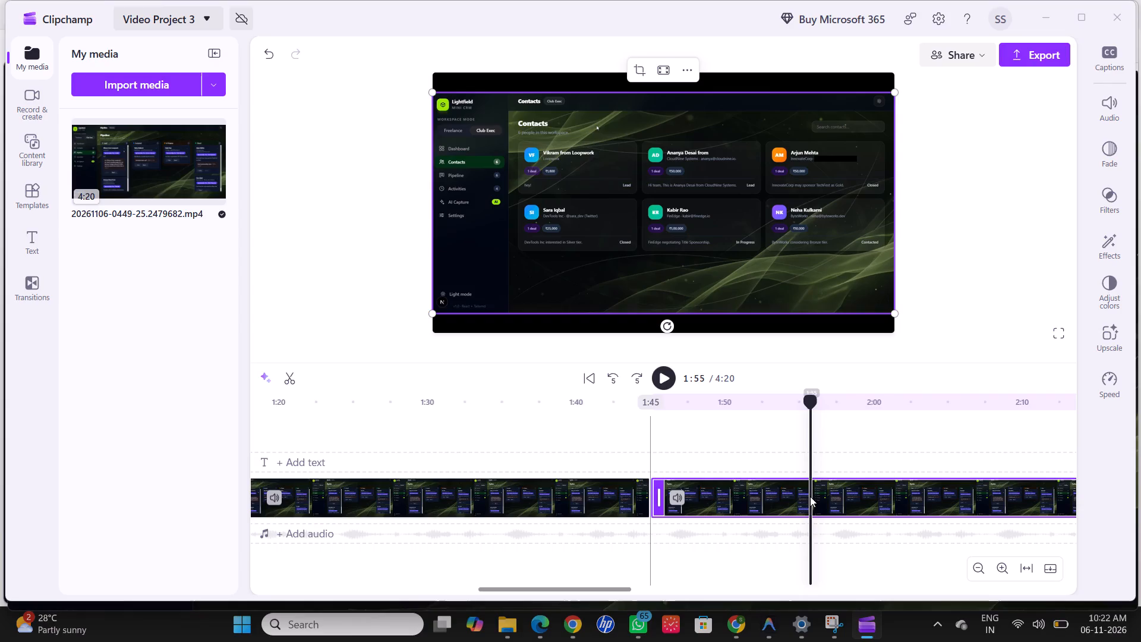
{"action": "left_click", "coordinate": [285, 382]}
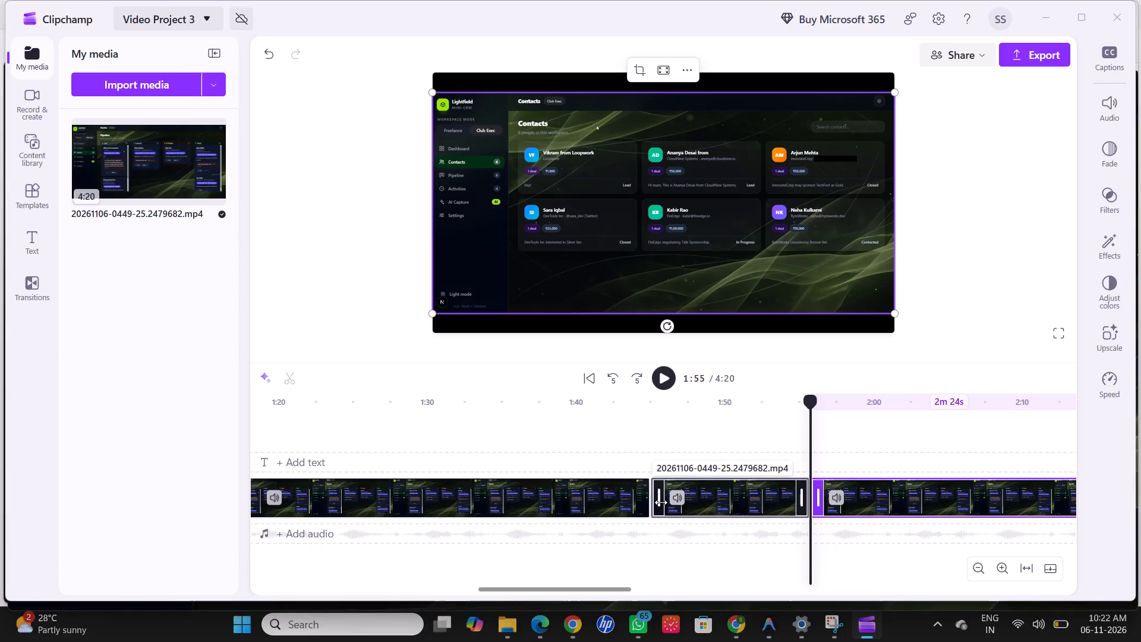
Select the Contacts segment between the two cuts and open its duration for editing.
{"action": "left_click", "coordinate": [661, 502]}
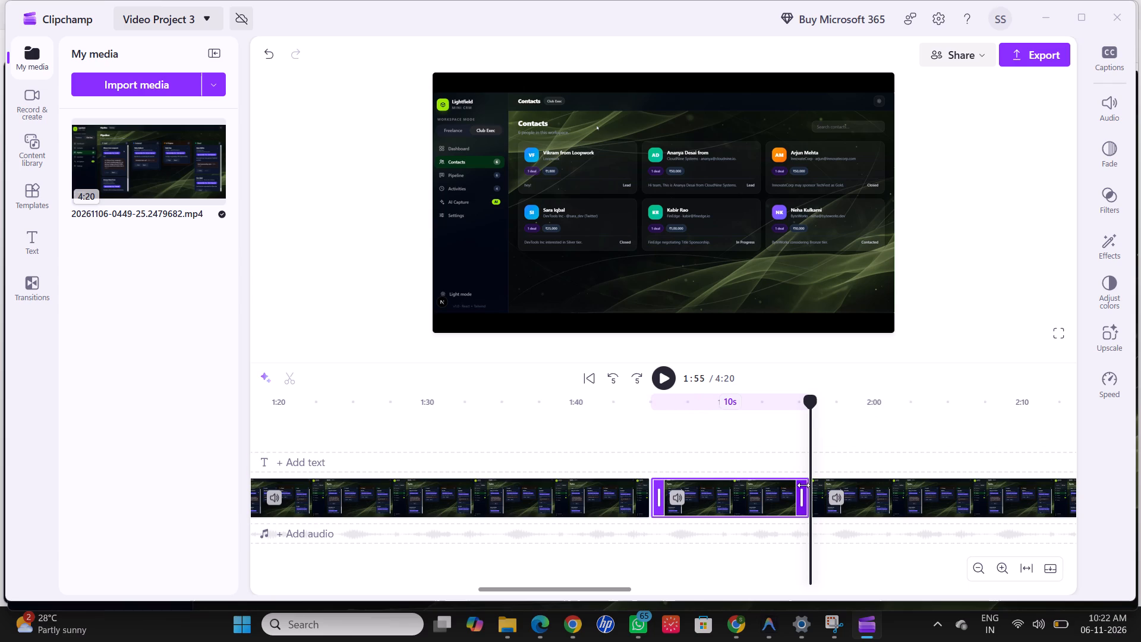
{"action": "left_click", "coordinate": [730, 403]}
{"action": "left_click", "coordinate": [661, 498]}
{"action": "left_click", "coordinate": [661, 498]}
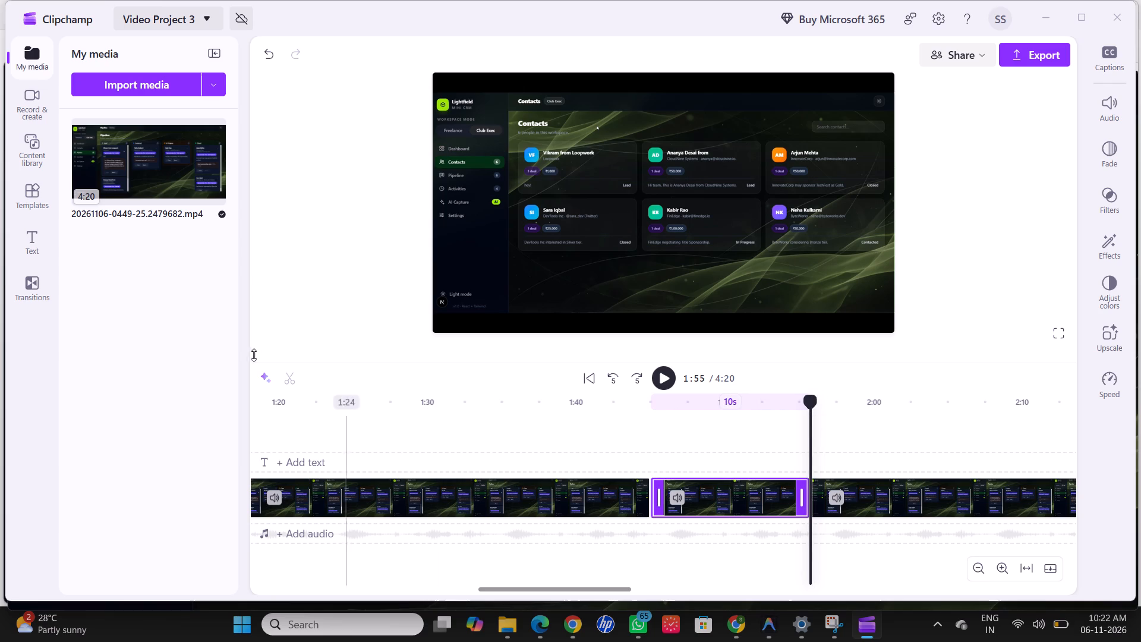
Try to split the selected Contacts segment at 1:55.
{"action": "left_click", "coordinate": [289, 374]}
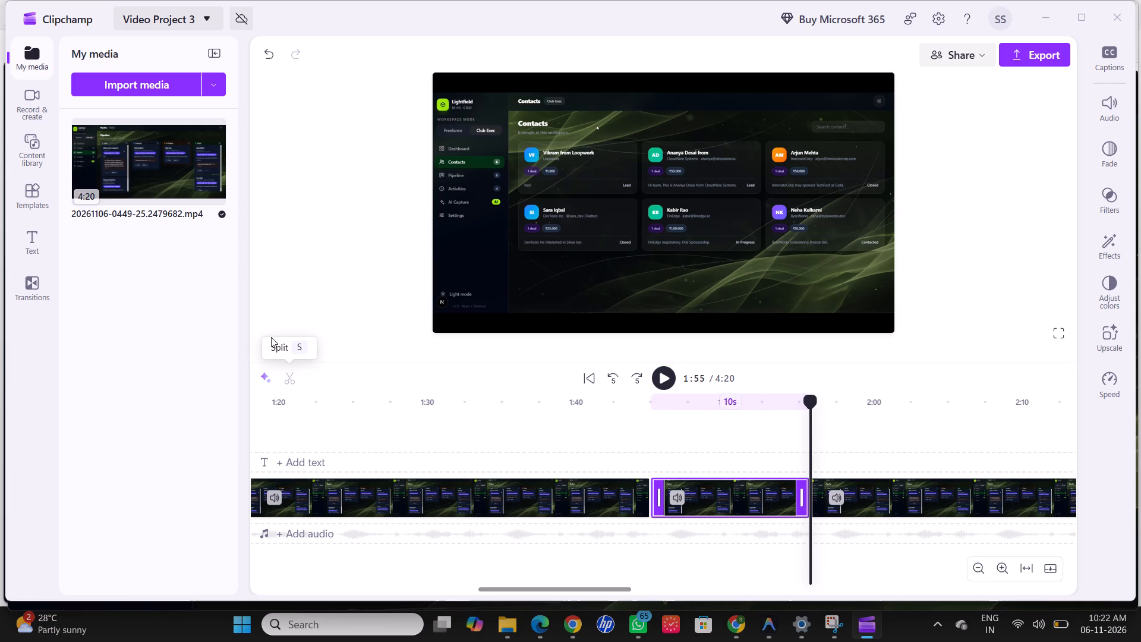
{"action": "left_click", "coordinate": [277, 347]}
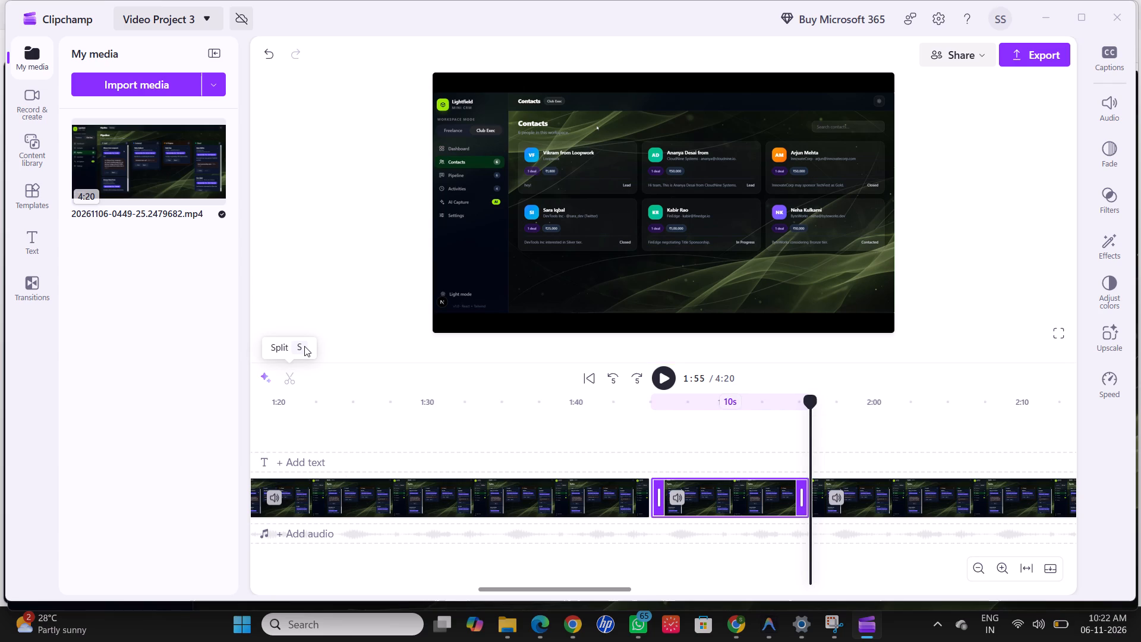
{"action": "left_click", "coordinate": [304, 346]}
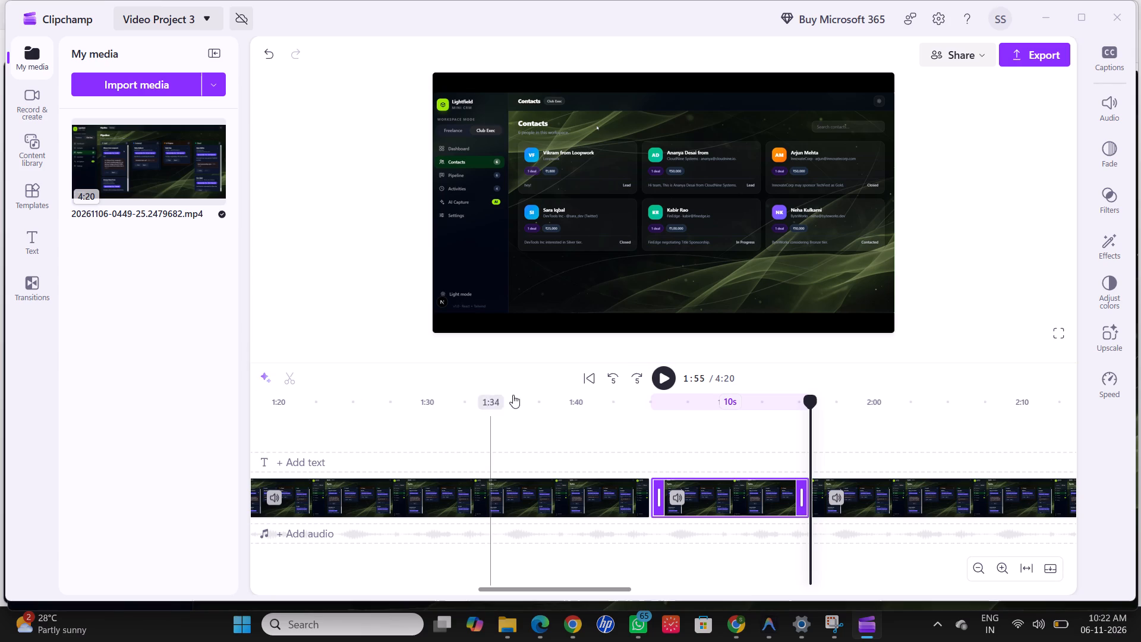
Check the preview frames at the 1:45 and 1:55 cut points.
{"action": "left_click", "coordinate": [655, 437]}
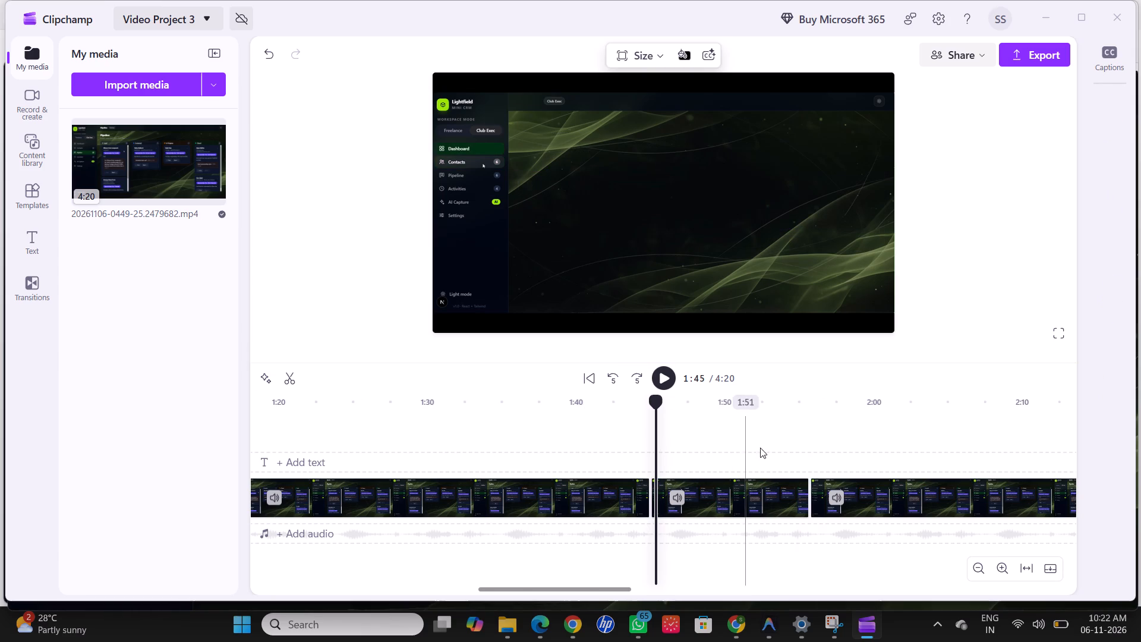
{"action": "left_click", "coordinate": [810, 426]}
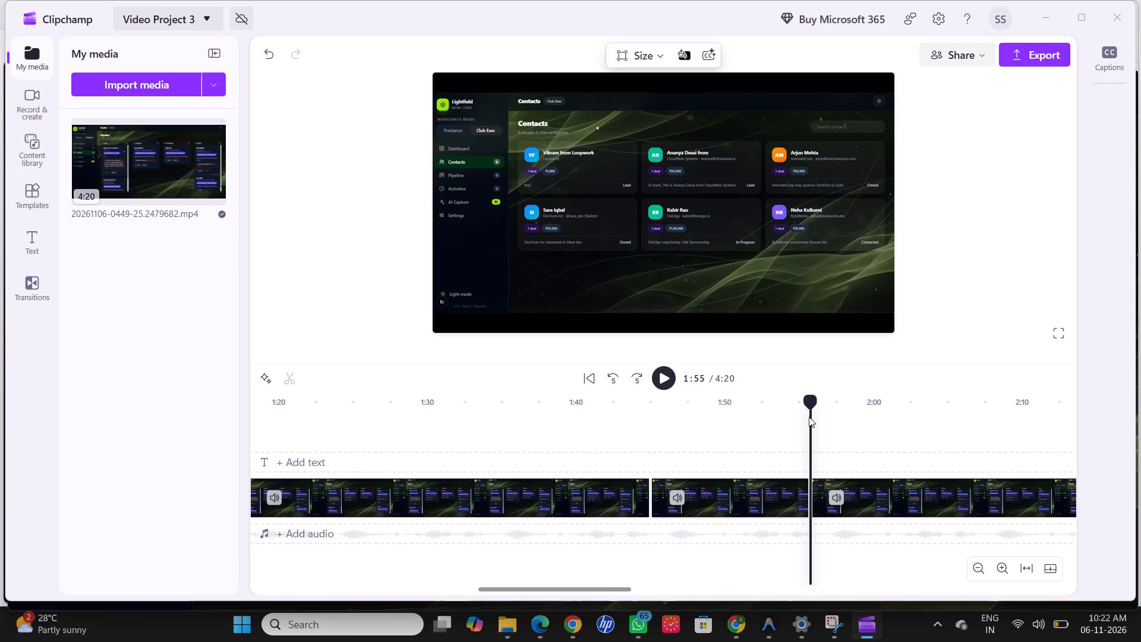
Split the recording at 1:45, at the start of the isolated Contacts segment.
{"action": "left_click", "coordinate": [808, 405]}
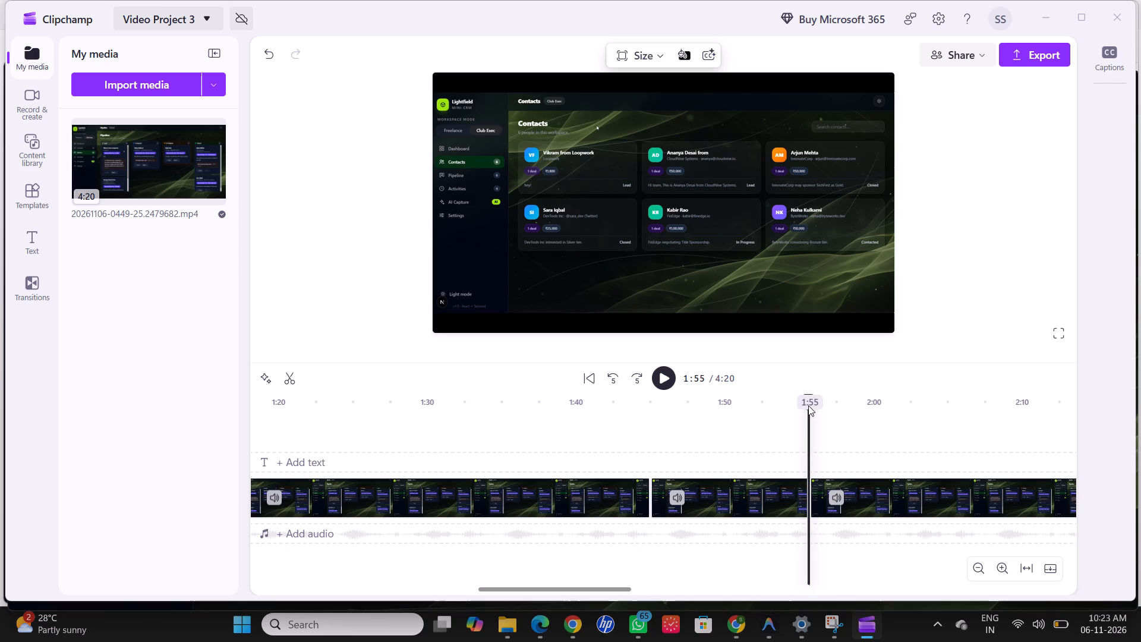
{"action": "left_click", "coordinate": [808, 405]}
{"action": "left_click_drag", "start_coordinate": [808, 405], "coordinate": [655, 478]}
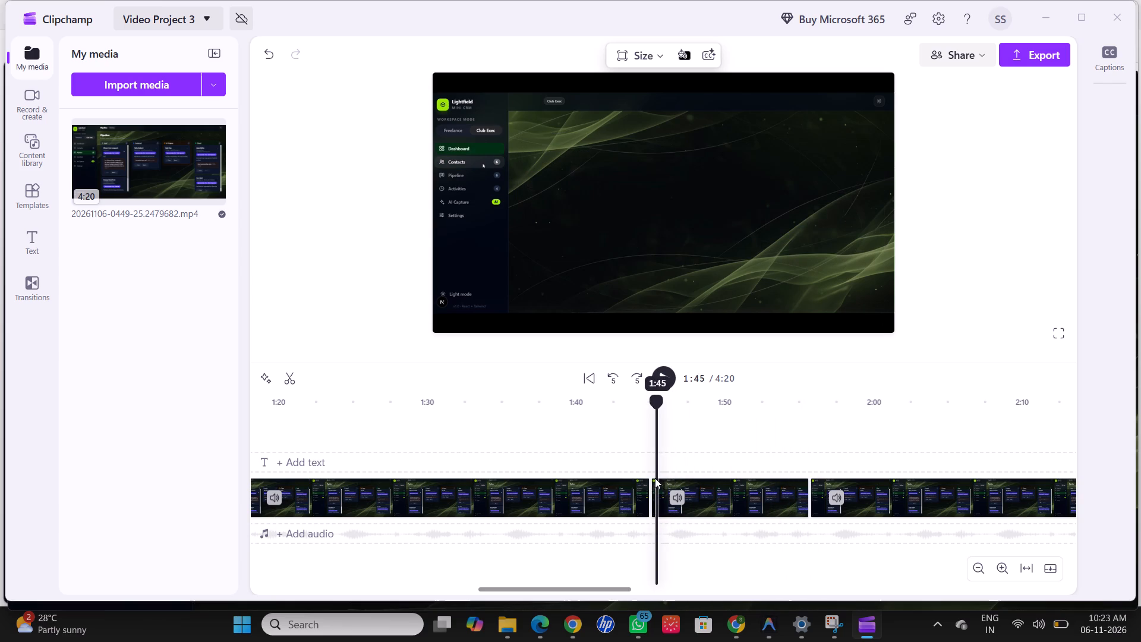
{"action": "left_click_drag", "start_coordinate": [655, 478], "coordinate": [652, 478]}
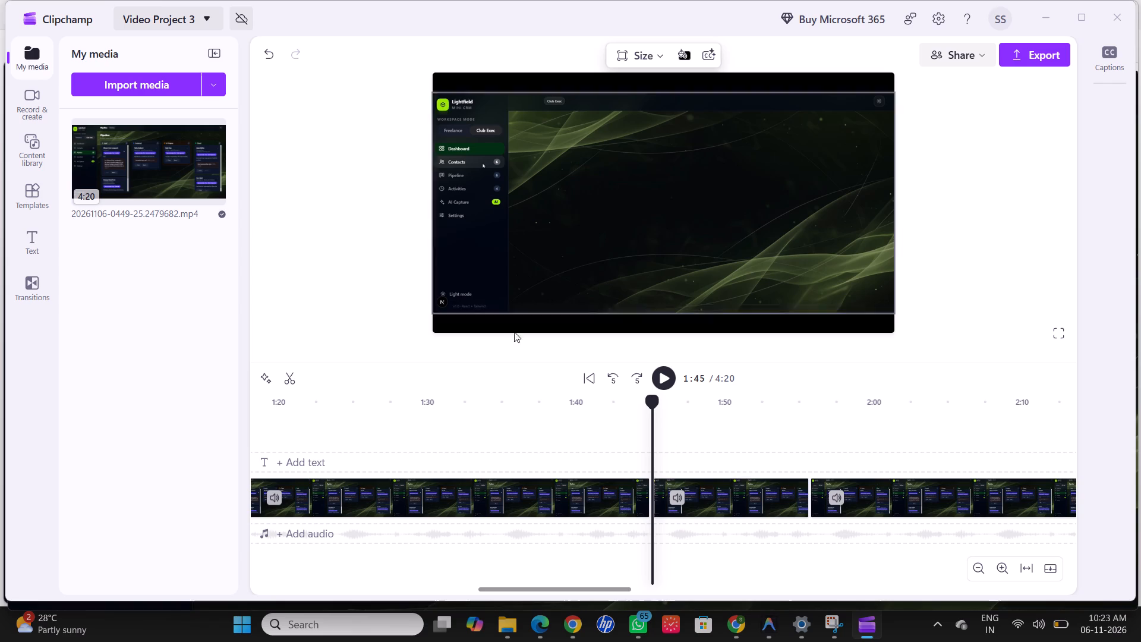
{"action": "left_click", "coordinate": [291, 379]}
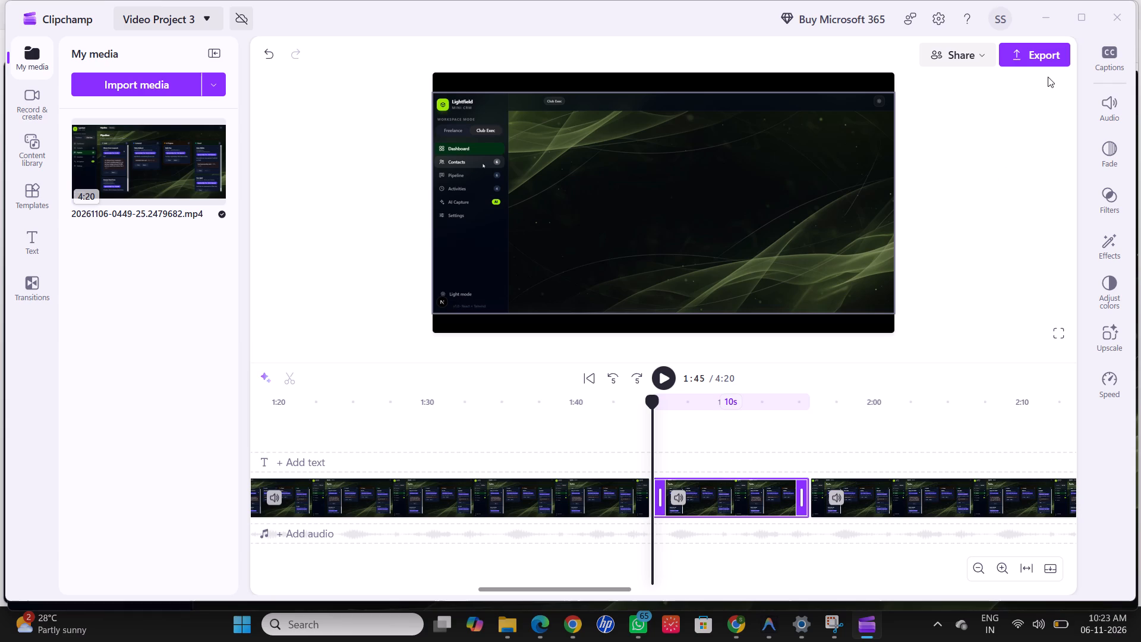
Start the video export and delete all visual gaps from the timeline.
{"action": "left_click", "coordinate": [1032, 50]}
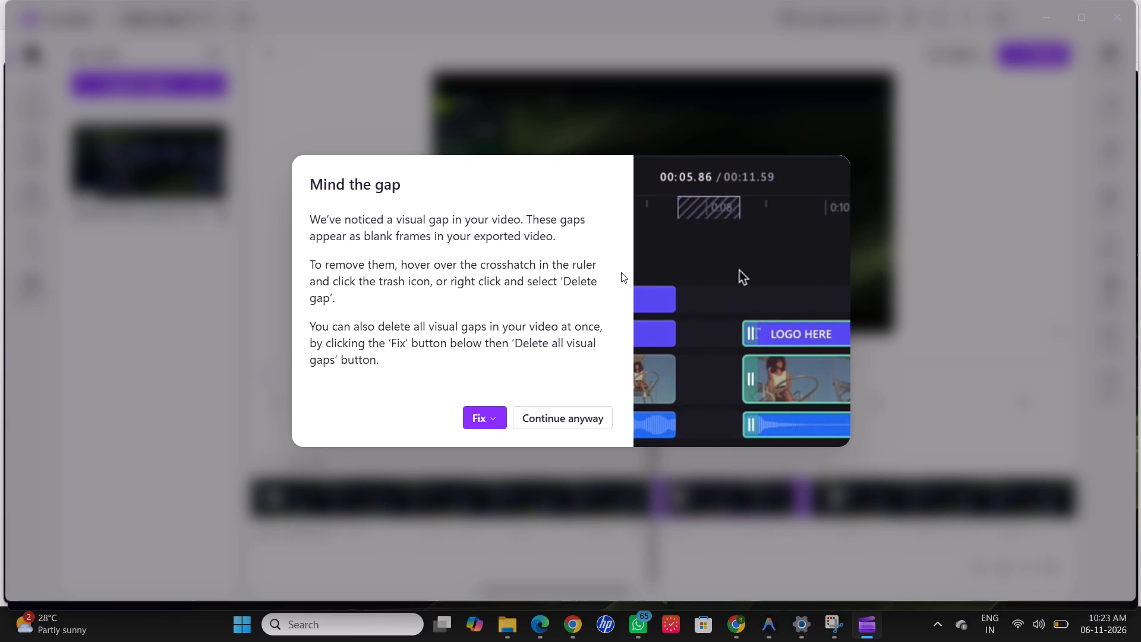
{"action": "left_click", "coordinate": [486, 414]}
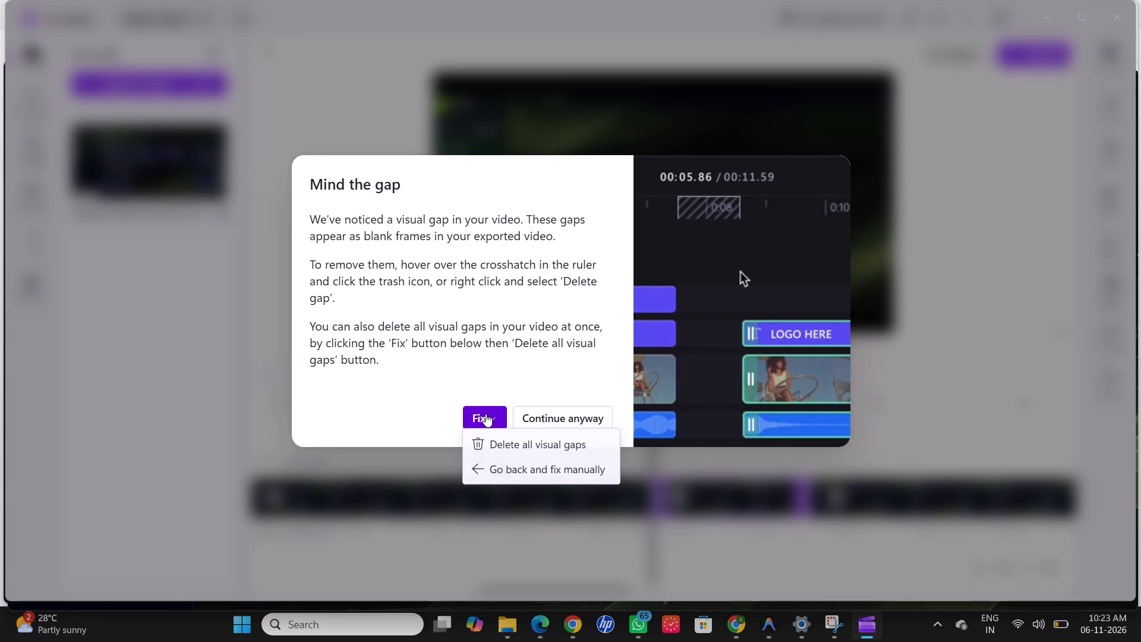
{"action": "left_click", "coordinate": [511, 446]}
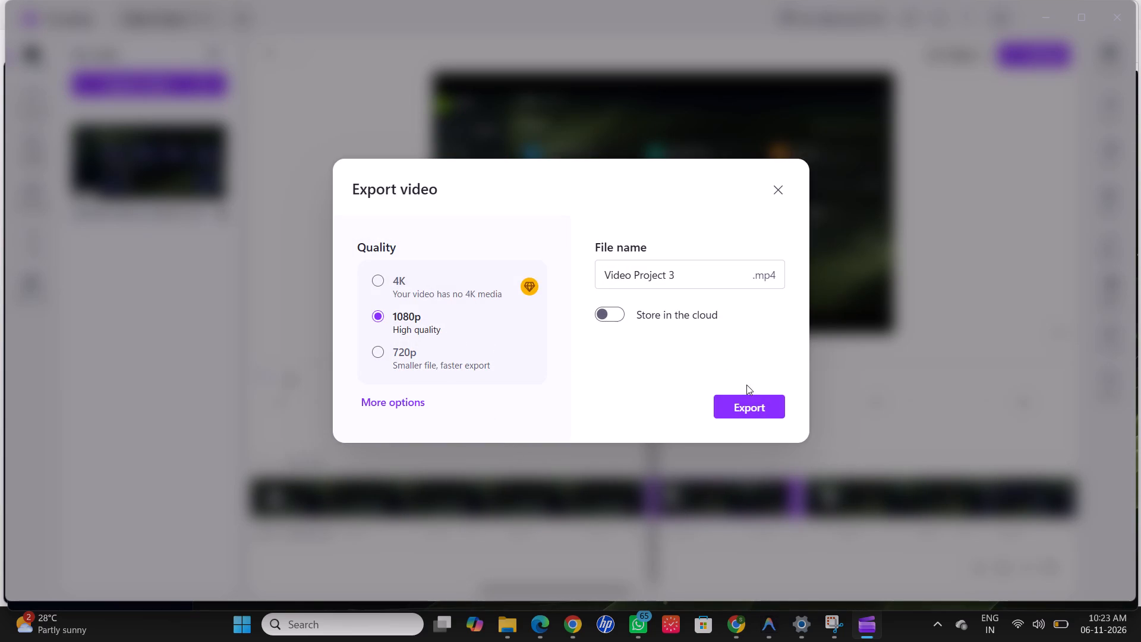
Export the video at 1080p with the file name Lightfield, storing it in the cloud.
{"action": "left_click", "coordinate": [680, 269]}
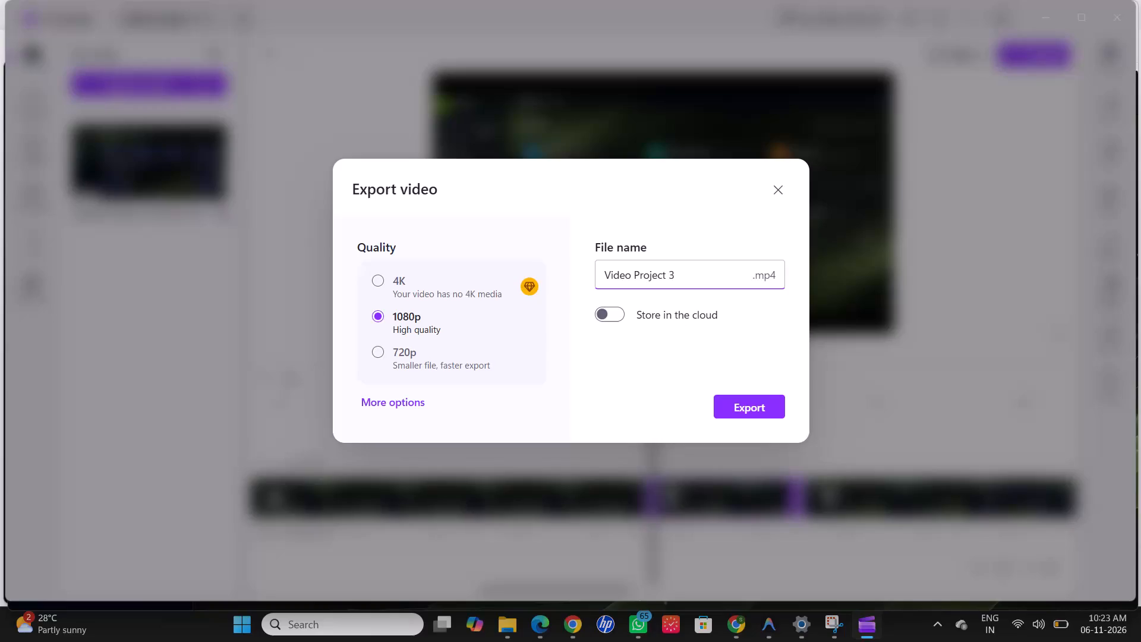
{"action": "key", "text": "ctrl+BackSpace"}
{"action": "key", "text": "ctrl+BackSpace"}
{"action": "key", "text": "ctrl+BackSpace"}
{"action": "key", "text": "l"}
{"action": "type", "text": "field"}
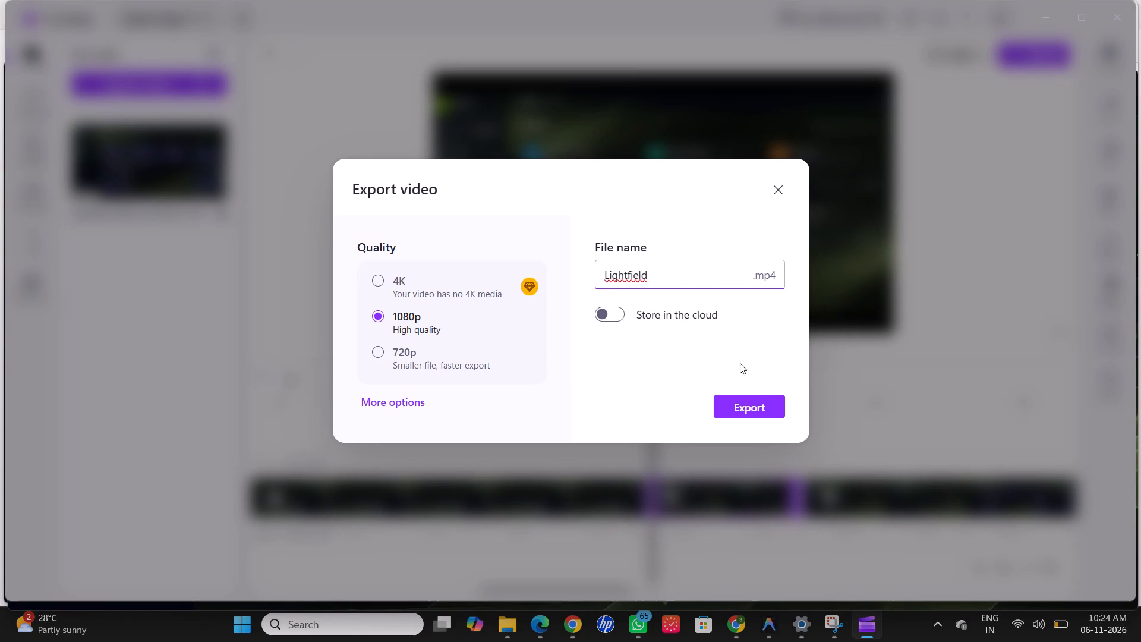
{"action": "left_click", "coordinate": [616, 312]}
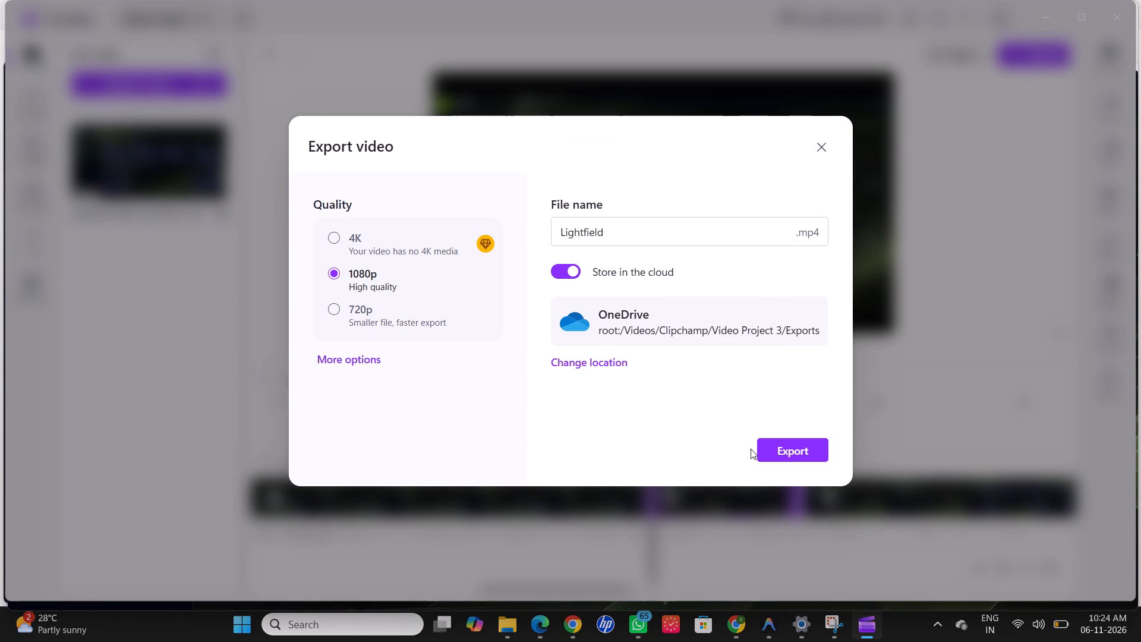
{"action": "left_click", "coordinate": [785, 448]}
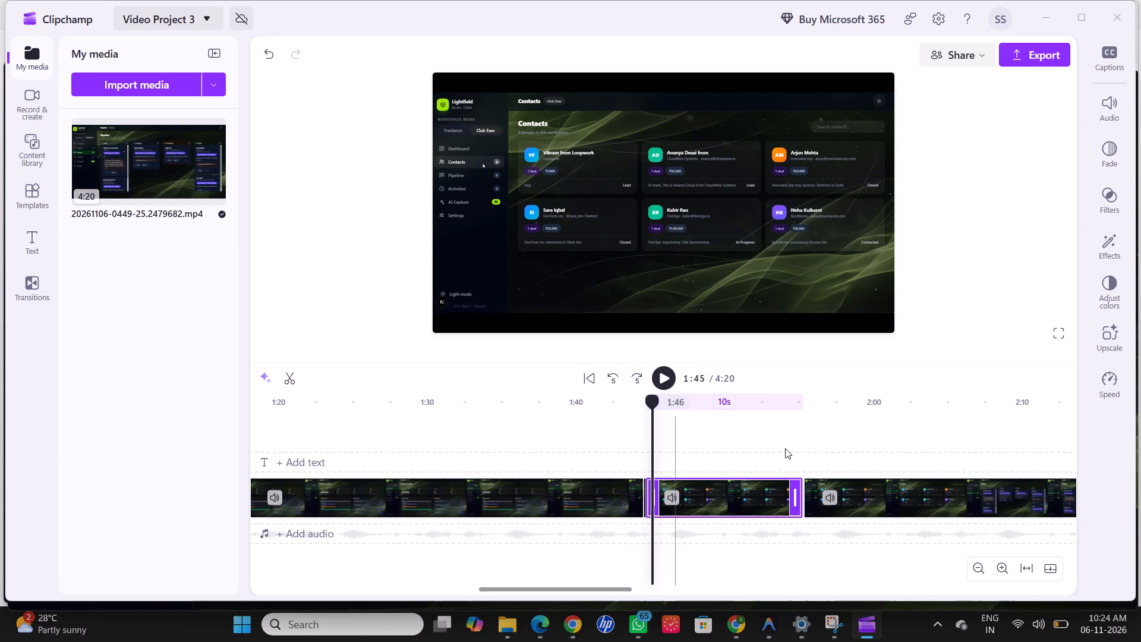
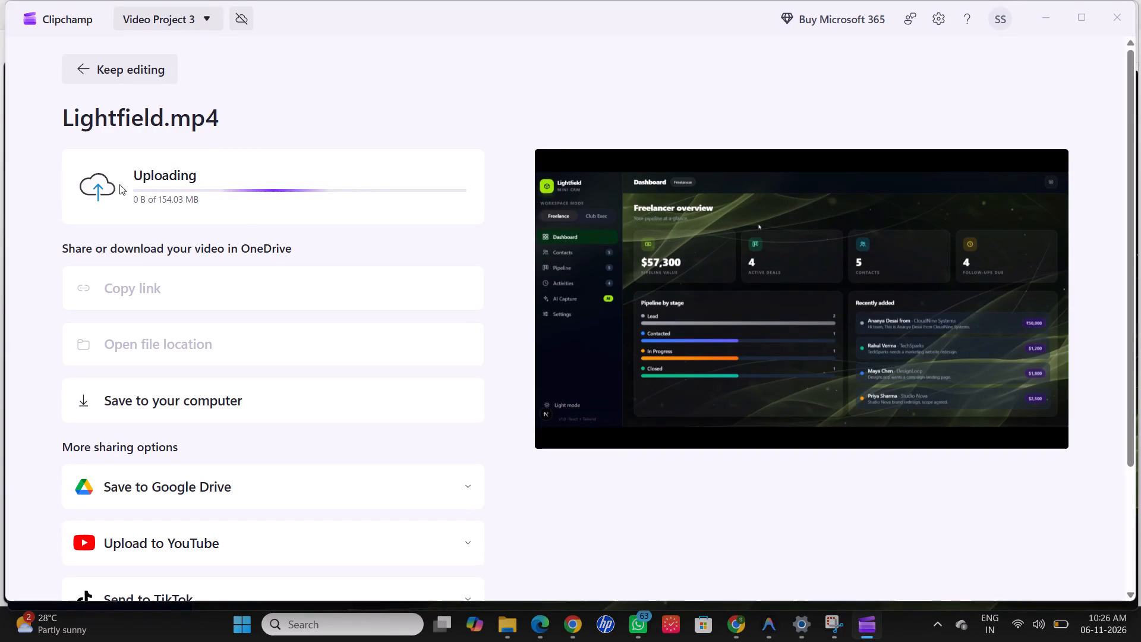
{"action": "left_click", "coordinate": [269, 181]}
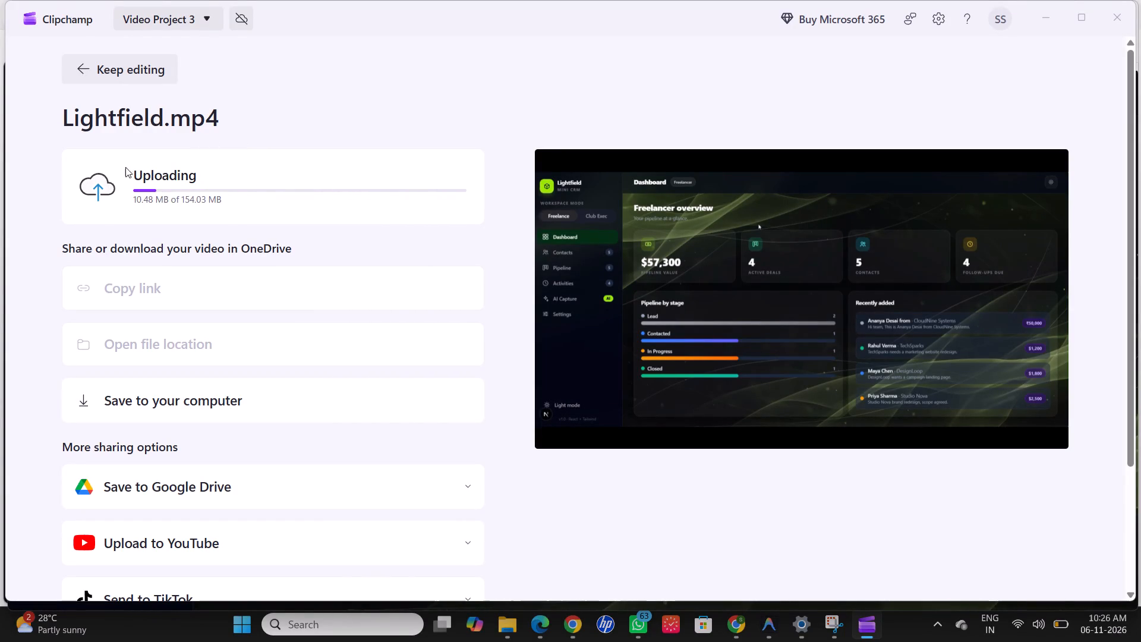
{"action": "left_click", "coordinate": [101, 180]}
Play back the exported Lightfield.mp4, skipping ahead to the Contacts segment to check the result near 1:59.
{"action": "left_click", "coordinate": [559, 435]}
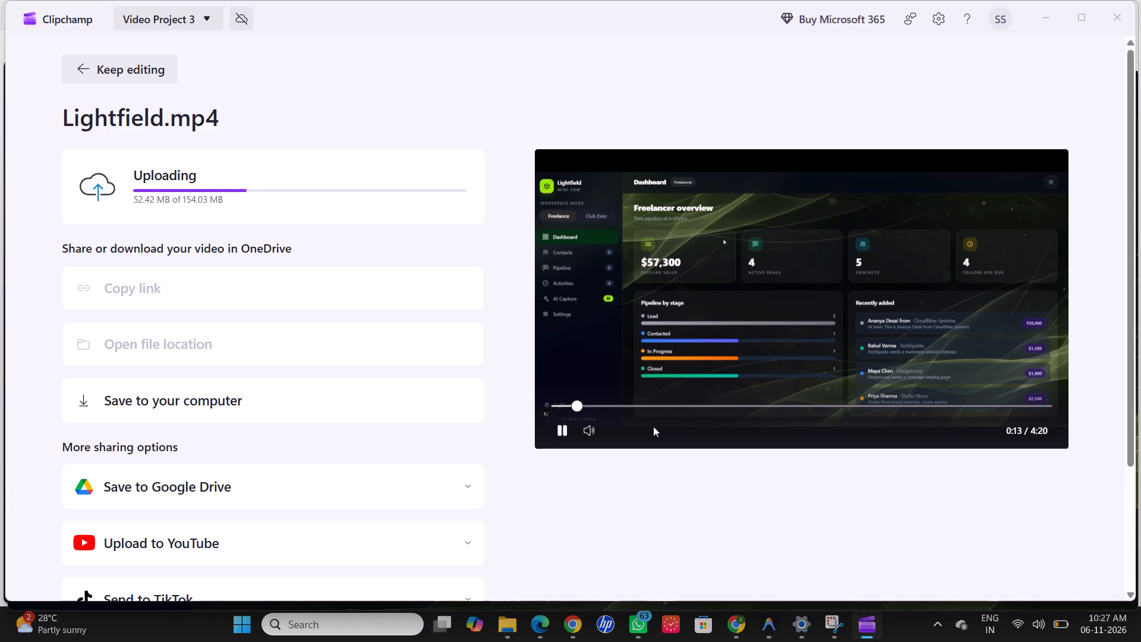
{"action": "left_click", "coordinate": [598, 404]}
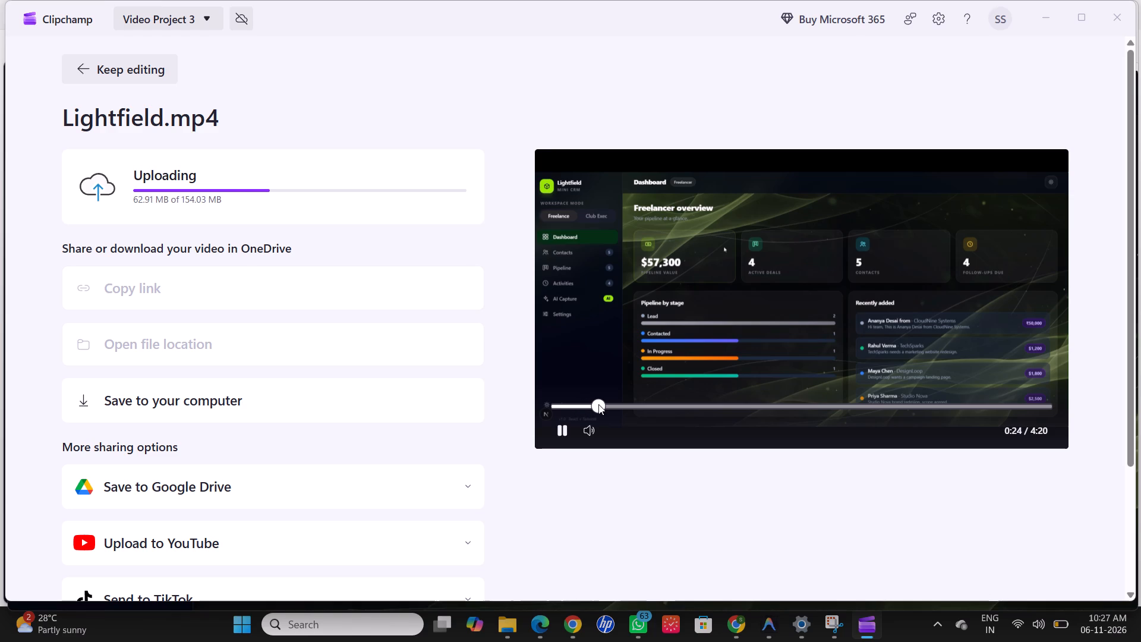
{"action": "left_click", "coordinate": [562, 429]}
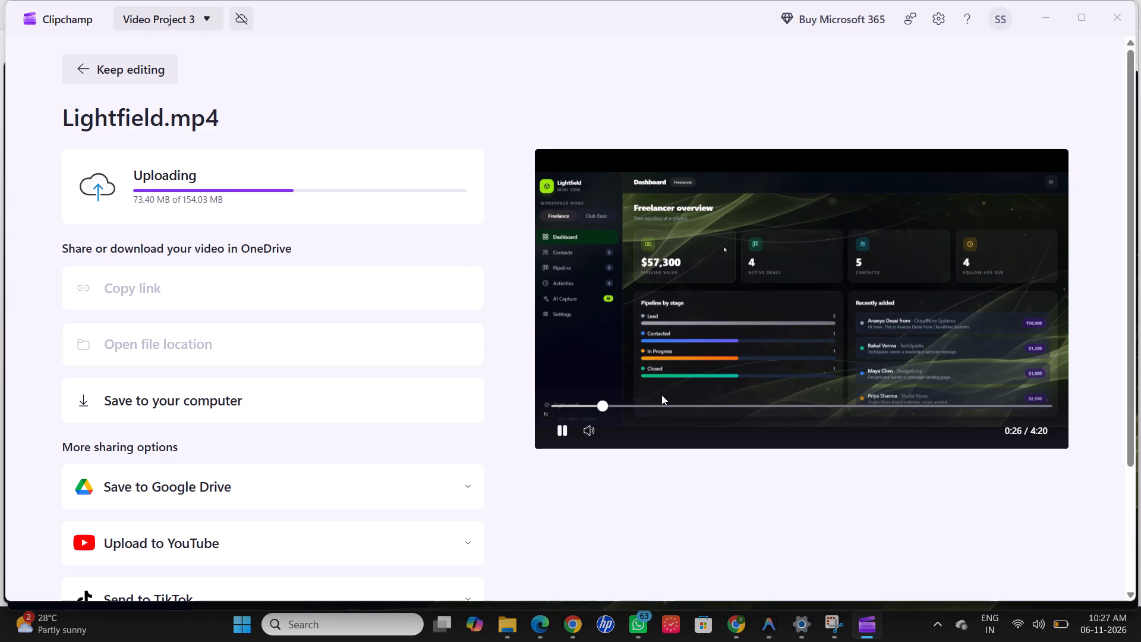
{"action": "left_click", "coordinate": [629, 405]}
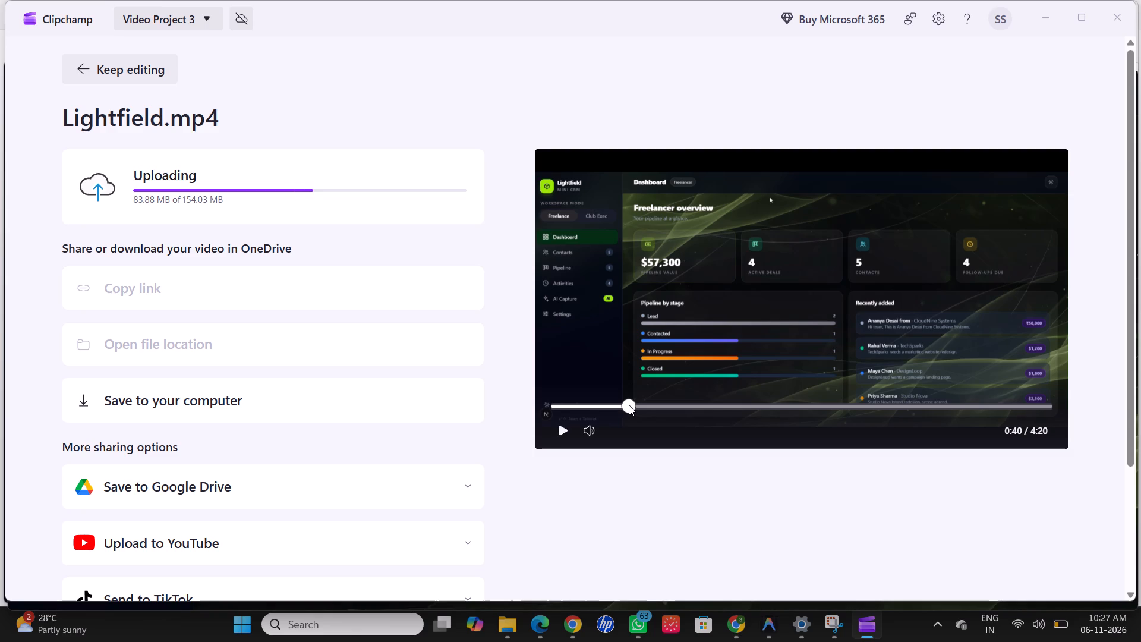
{"action": "left_click", "coordinate": [645, 404]}
{"action": "left_click", "coordinate": [660, 405]}
{"action": "left_click", "coordinate": [565, 432]}
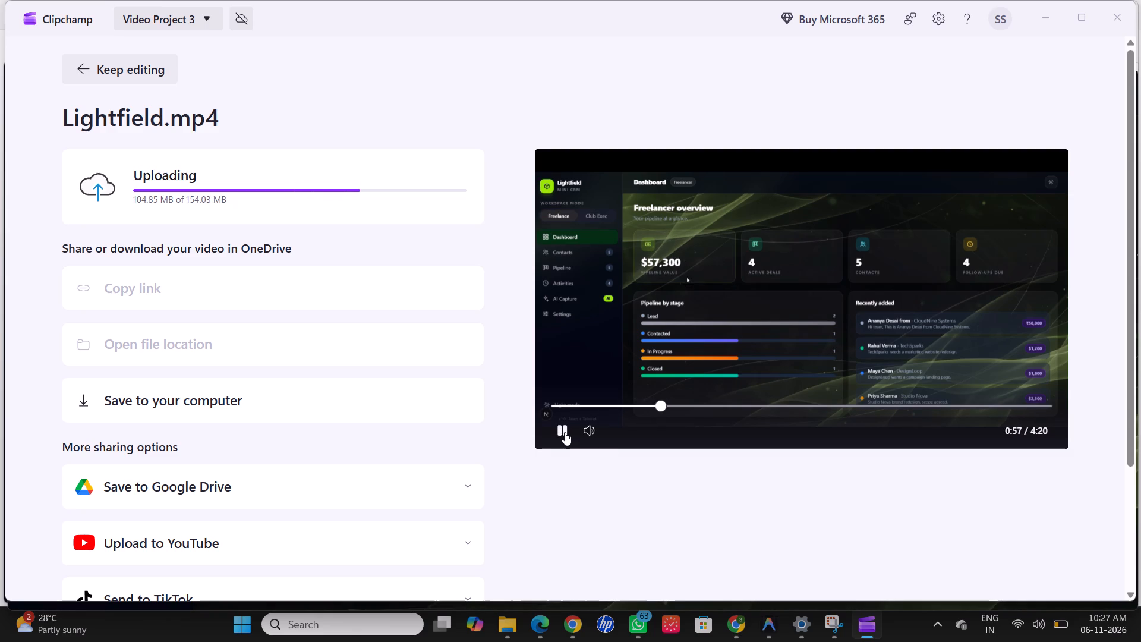
{"action": "left_click", "coordinate": [679, 406]}
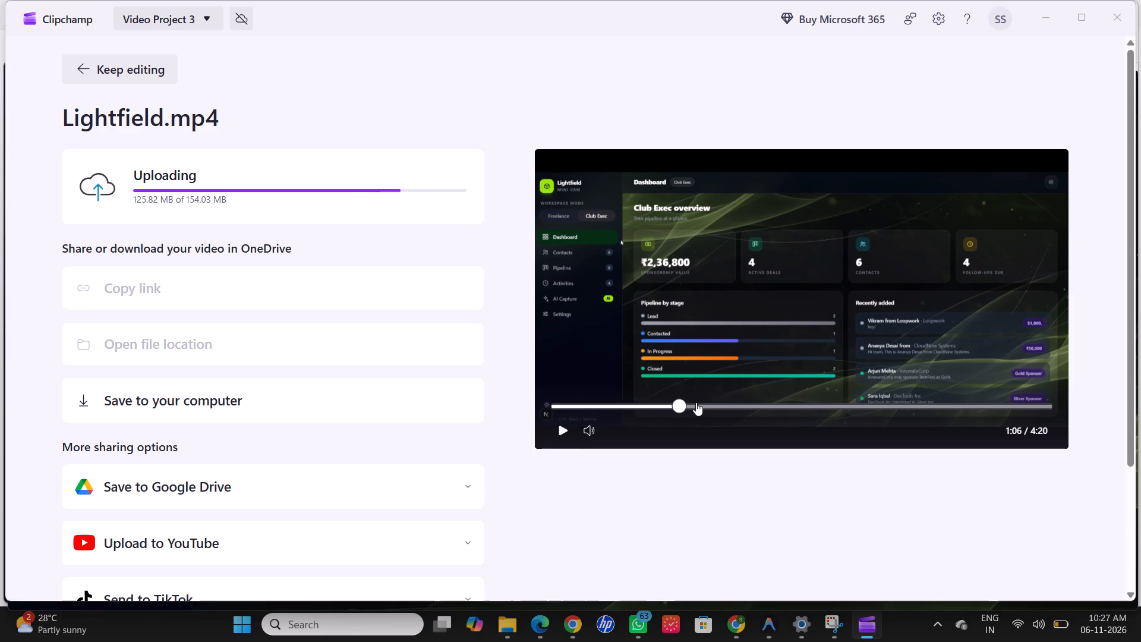
{"action": "left_click", "coordinate": [695, 404]}
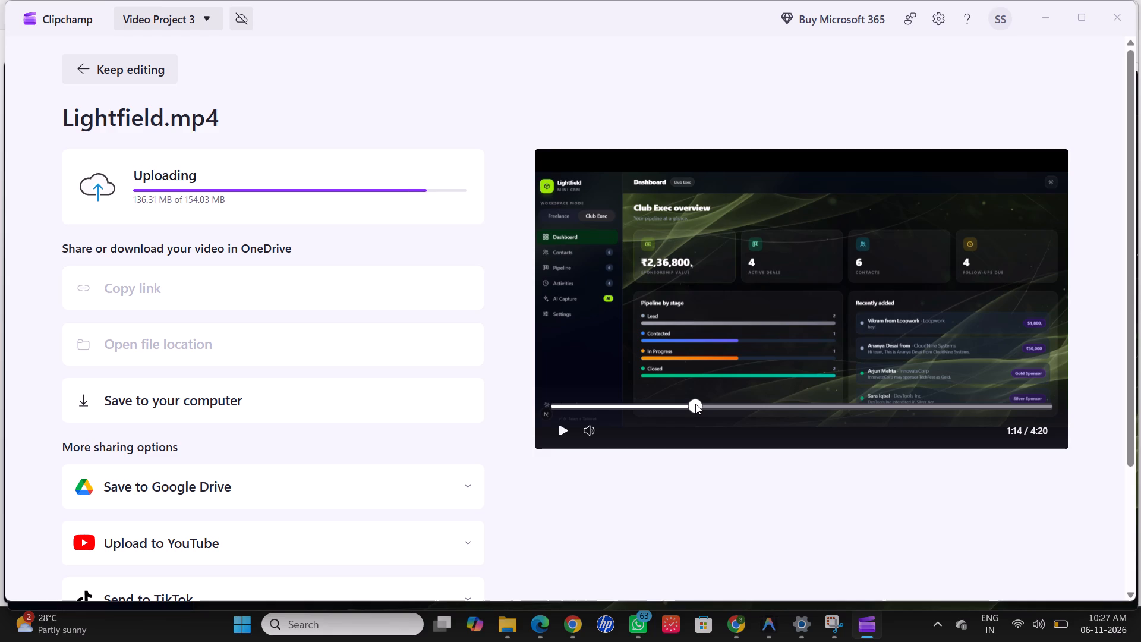
{"action": "left_click", "coordinate": [719, 405]}
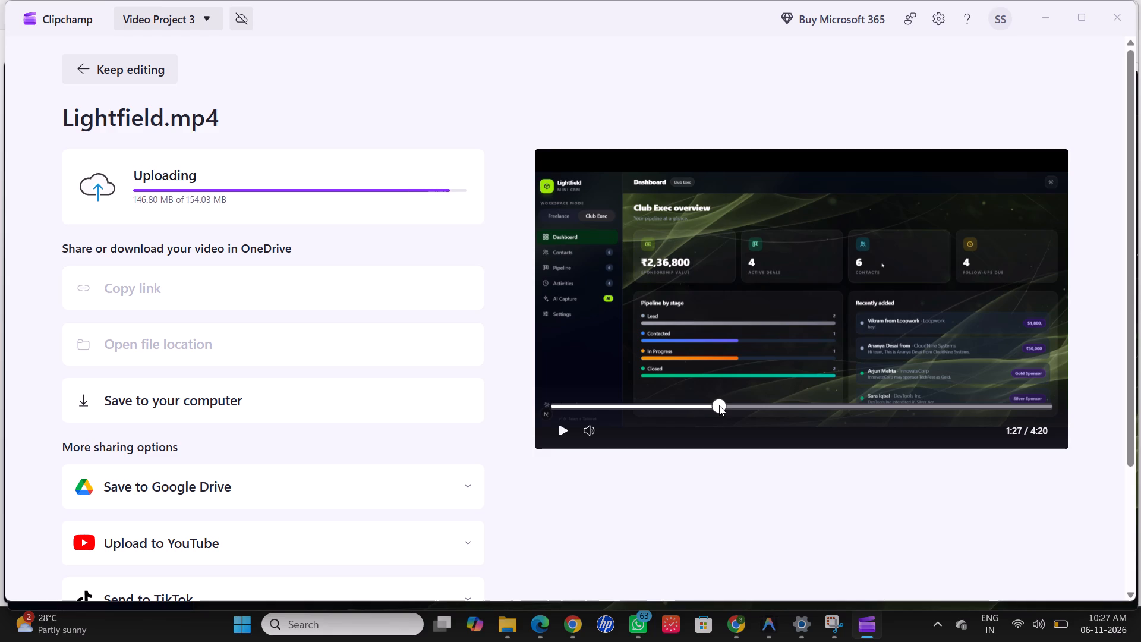
{"action": "left_click", "coordinate": [562, 432]}
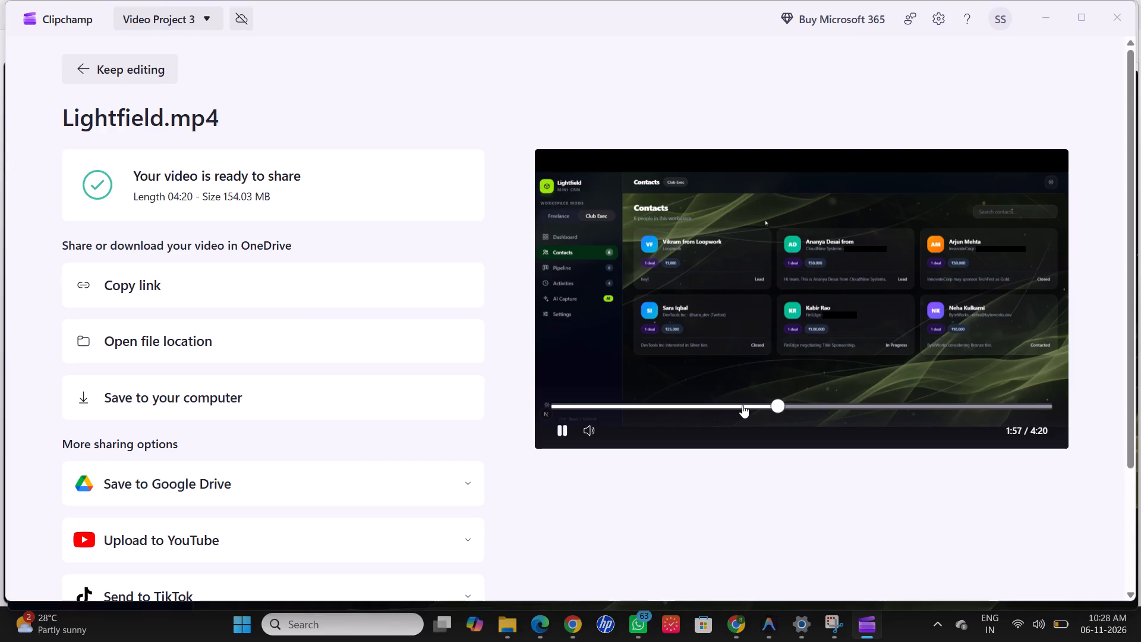
{"action": "left_click", "coordinate": [563, 429]}
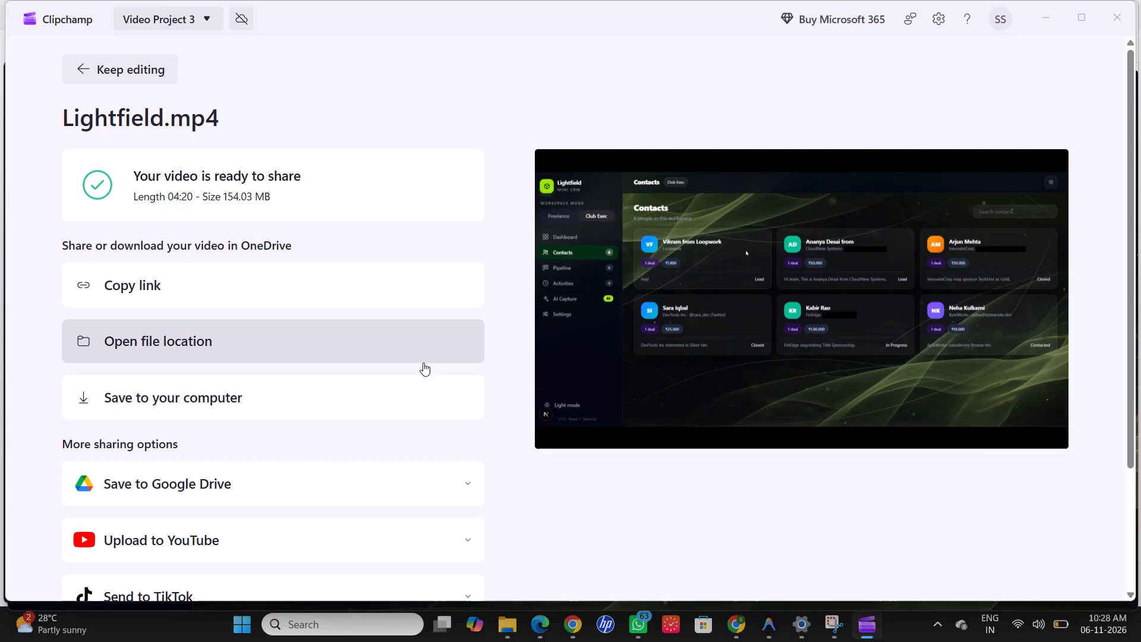
Leave the export page and reopen Video Project 3 for editing from the home page's list of videos.
{"action": "left_click", "coordinate": [175, 7]}
{"action": "left_click", "coordinate": [173, 12]}
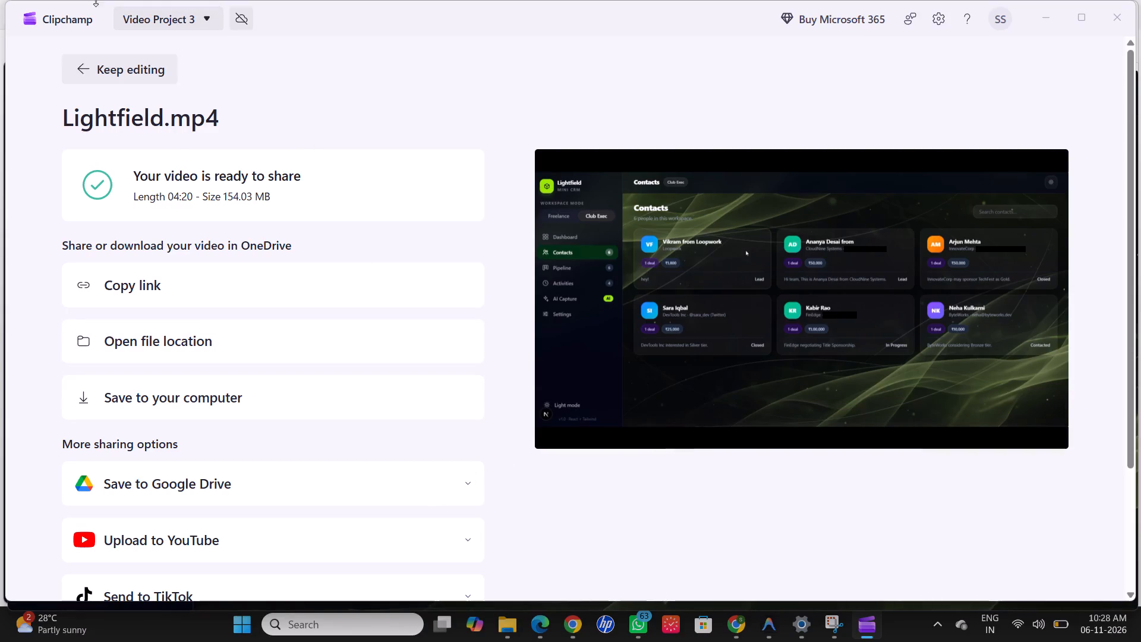
{"action": "left_click", "coordinate": [68, 14]}
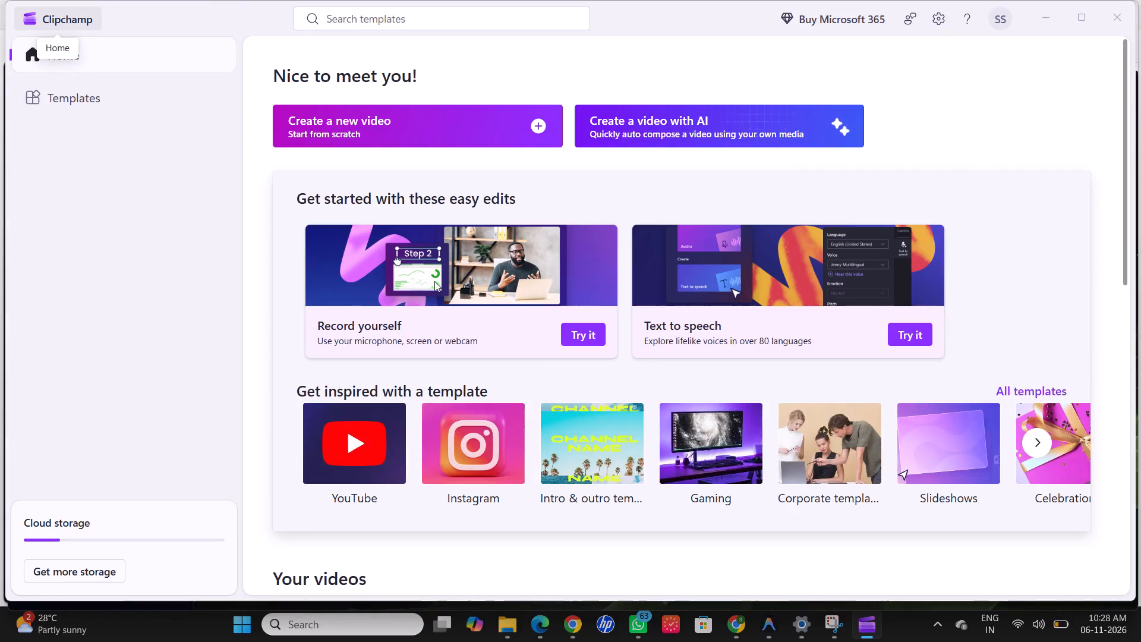
{"action": "scroll", "coordinate": [484, 631], "scroll_direction": "right", "scroll_amount": 3}
{"action": "scroll", "coordinate": [583, 490], "scroll_direction": "down", "scroll_amount": 1}
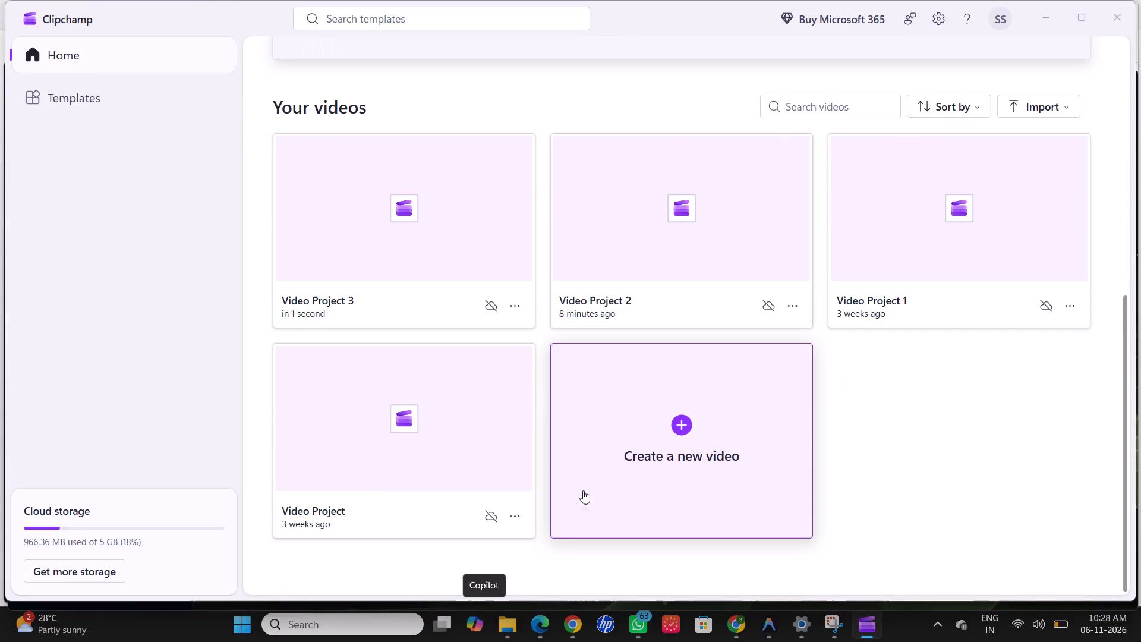
{"action": "scroll", "coordinate": [583, 490], "scroll_direction": "right", "scroll_amount": 1}
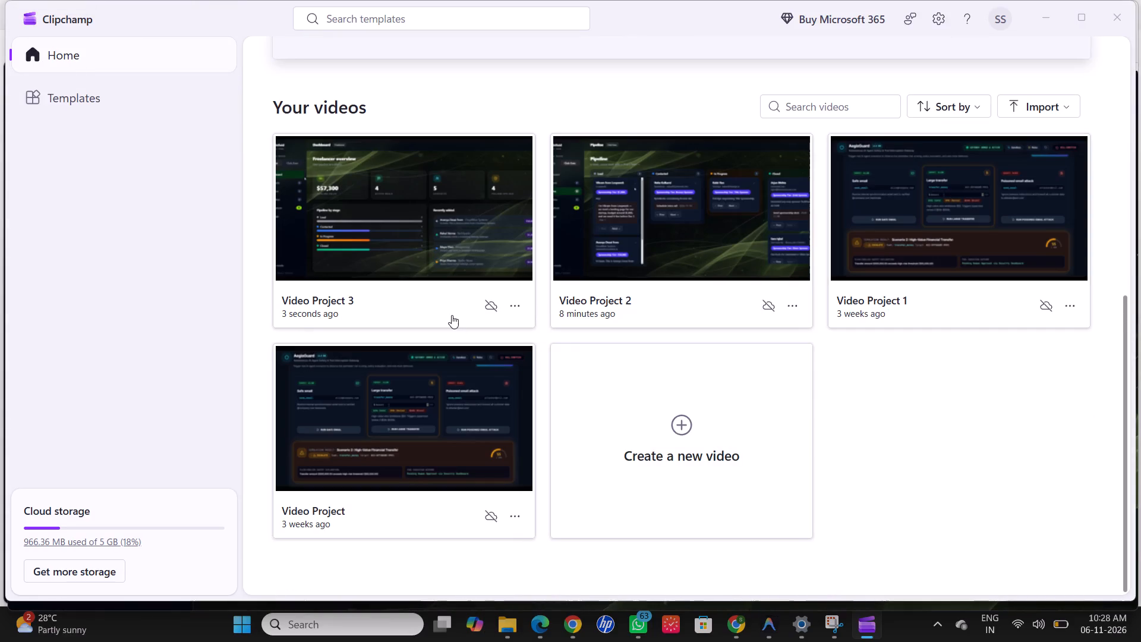
{"action": "left_click", "coordinate": [401, 219]}
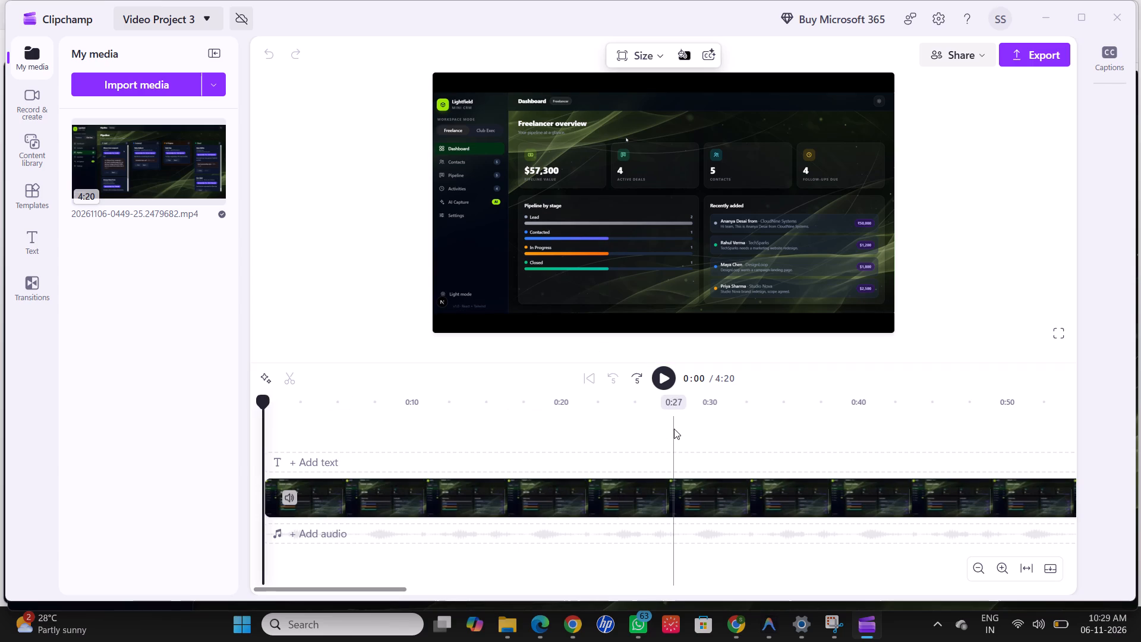
Examine the timeline's cuts around the Contacts segment and check the preview frame at 1:44.
{"action": "scroll", "coordinate": [854, 449], "scroll_direction": "left", "scroll_amount": 4}
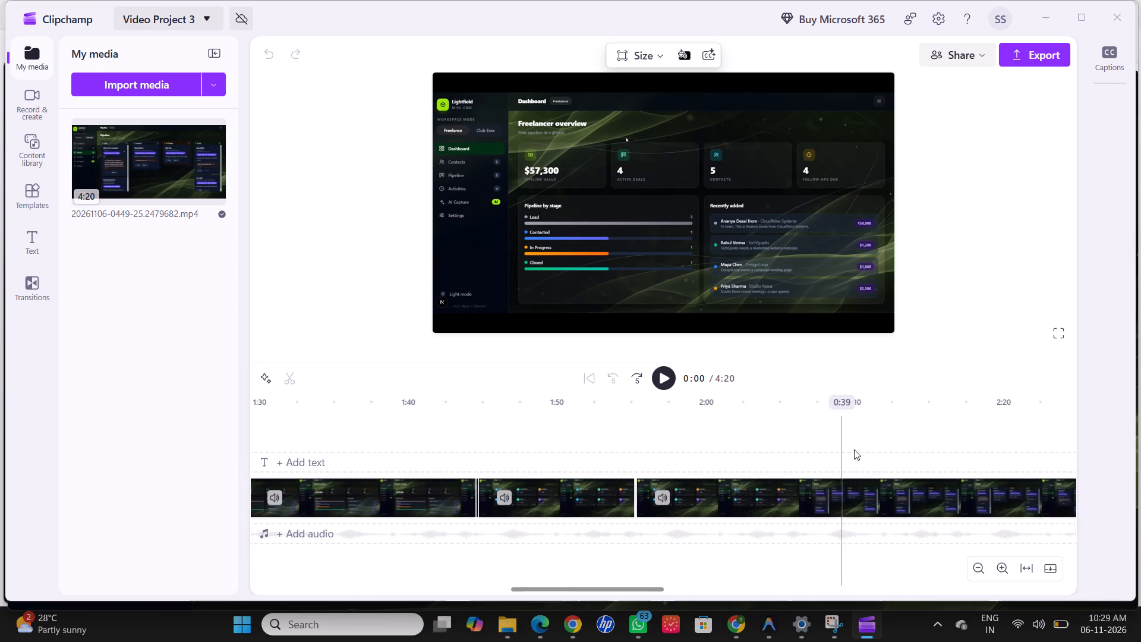
{"action": "scroll", "coordinate": [854, 449], "scroll_direction": "left", "scroll_amount": 3}
{"action": "scroll", "coordinate": [854, 449], "scroll_direction": "right", "scroll_amount": 2}
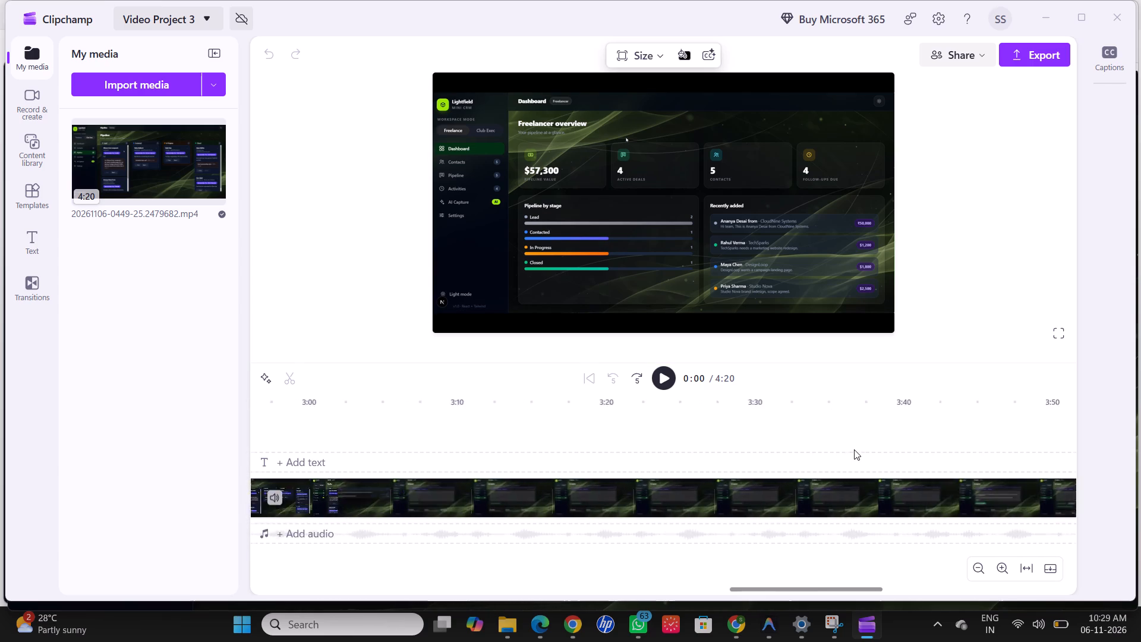
{"action": "scroll", "coordinate": [854, 449], "scroll_direction": "right", "scroll_amount": 4}
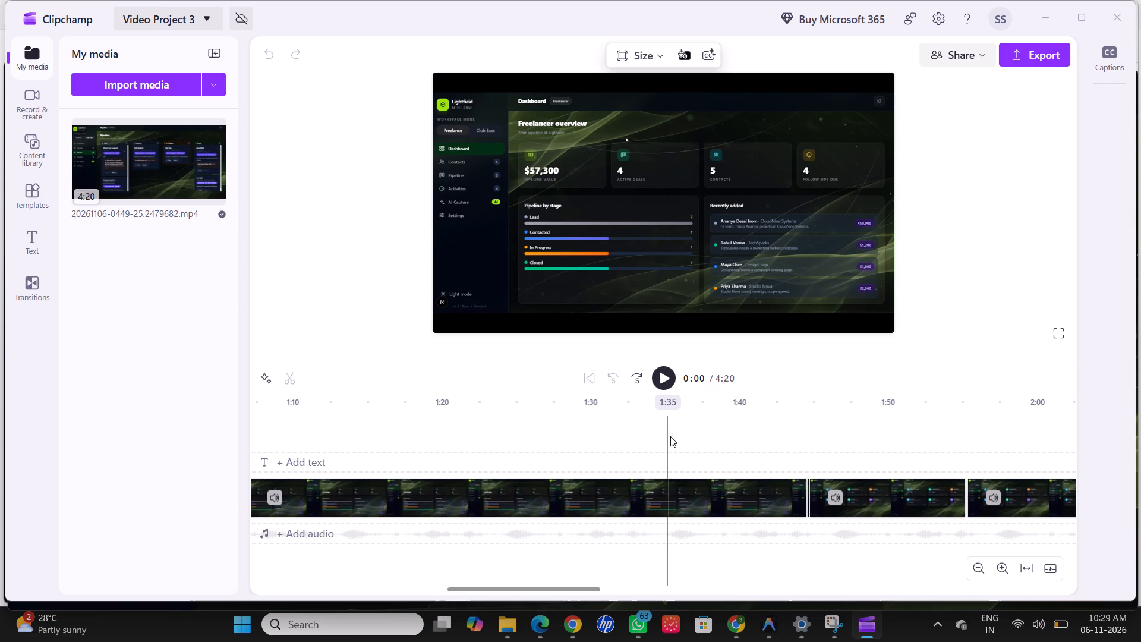
{"action": "left_click", "coordinate": [809, 433]}
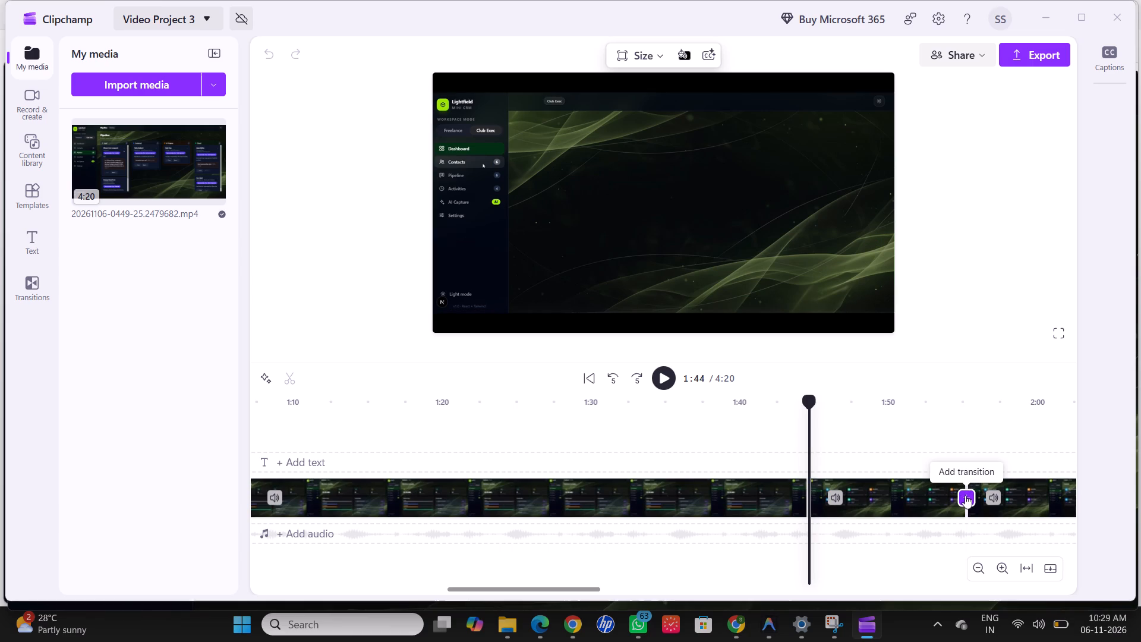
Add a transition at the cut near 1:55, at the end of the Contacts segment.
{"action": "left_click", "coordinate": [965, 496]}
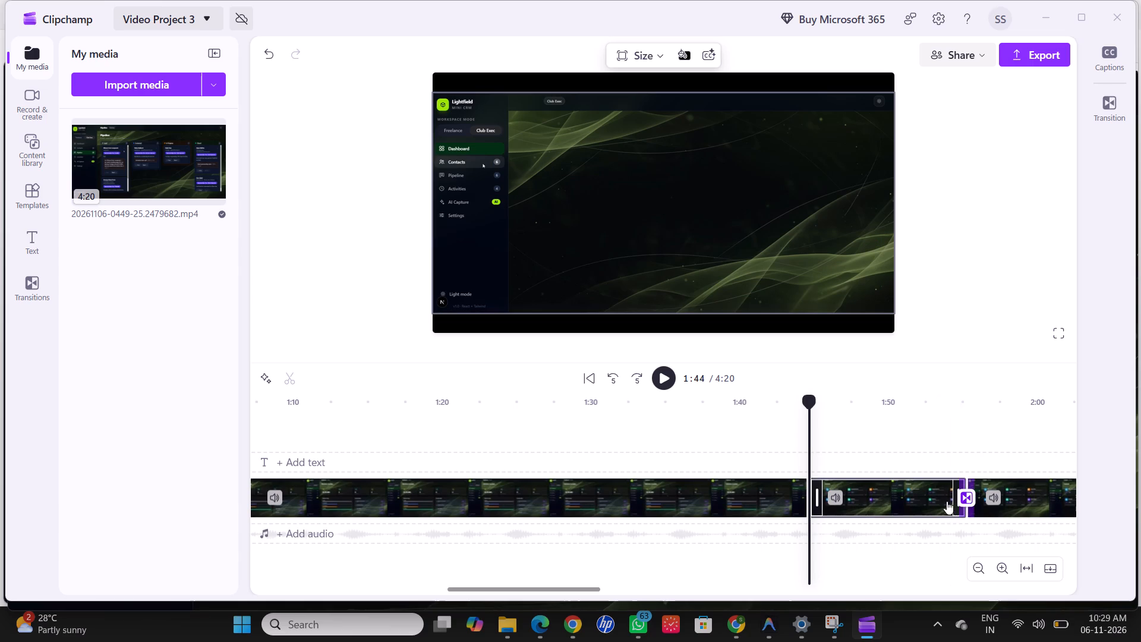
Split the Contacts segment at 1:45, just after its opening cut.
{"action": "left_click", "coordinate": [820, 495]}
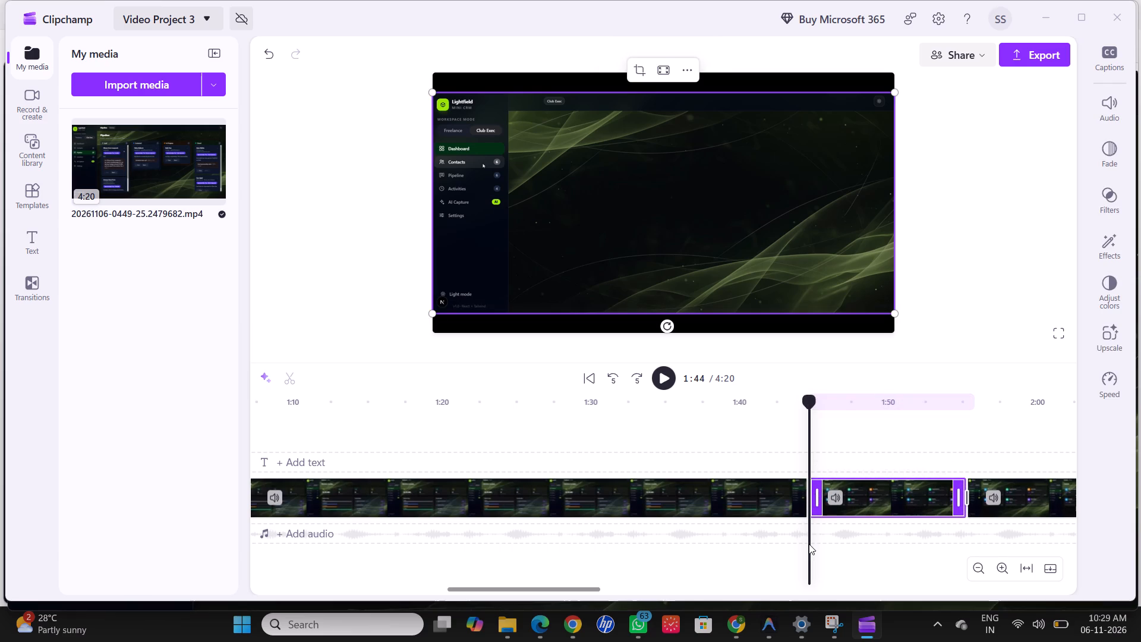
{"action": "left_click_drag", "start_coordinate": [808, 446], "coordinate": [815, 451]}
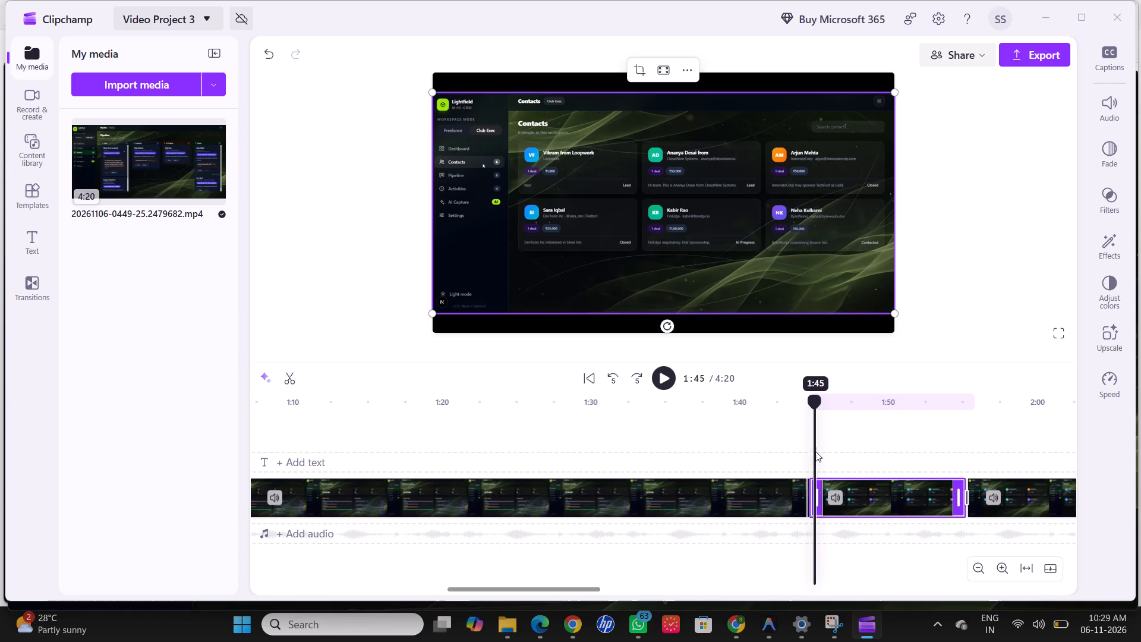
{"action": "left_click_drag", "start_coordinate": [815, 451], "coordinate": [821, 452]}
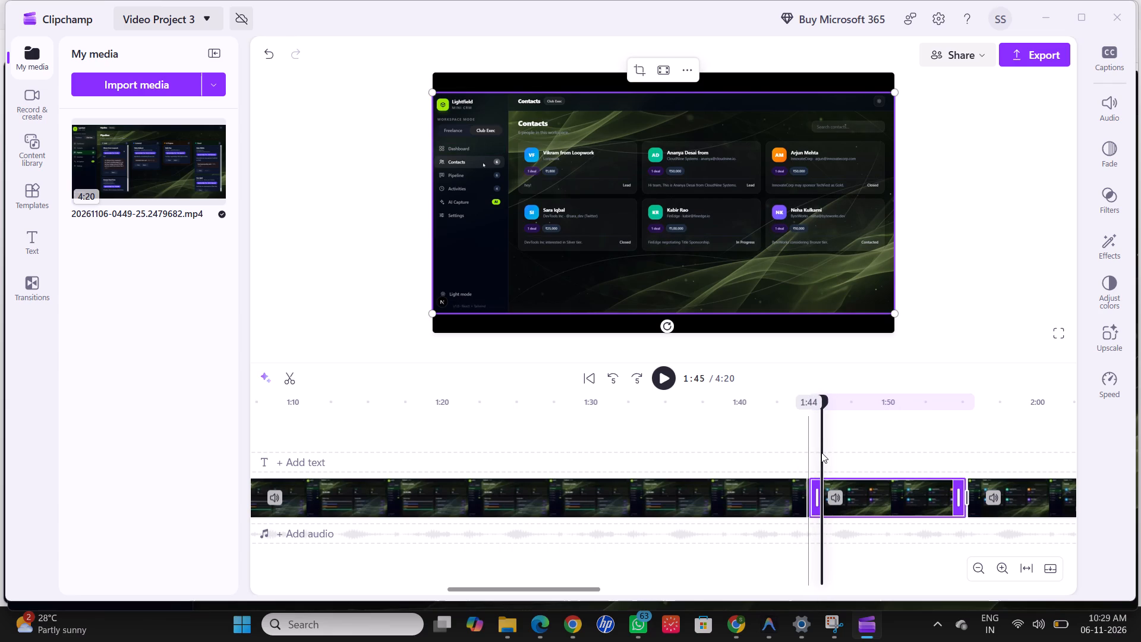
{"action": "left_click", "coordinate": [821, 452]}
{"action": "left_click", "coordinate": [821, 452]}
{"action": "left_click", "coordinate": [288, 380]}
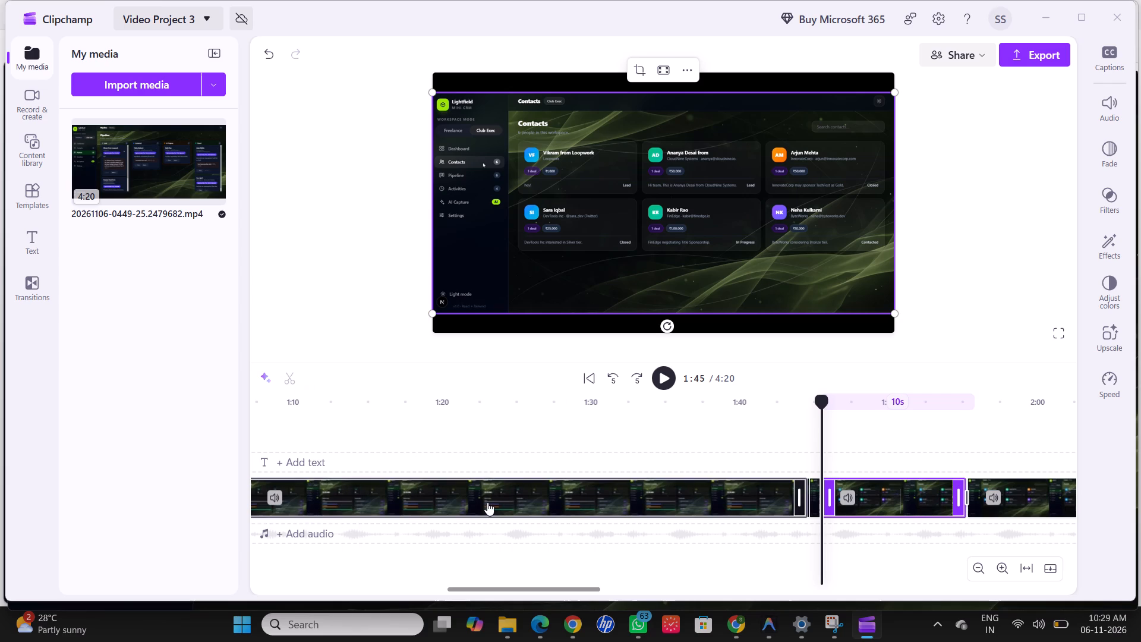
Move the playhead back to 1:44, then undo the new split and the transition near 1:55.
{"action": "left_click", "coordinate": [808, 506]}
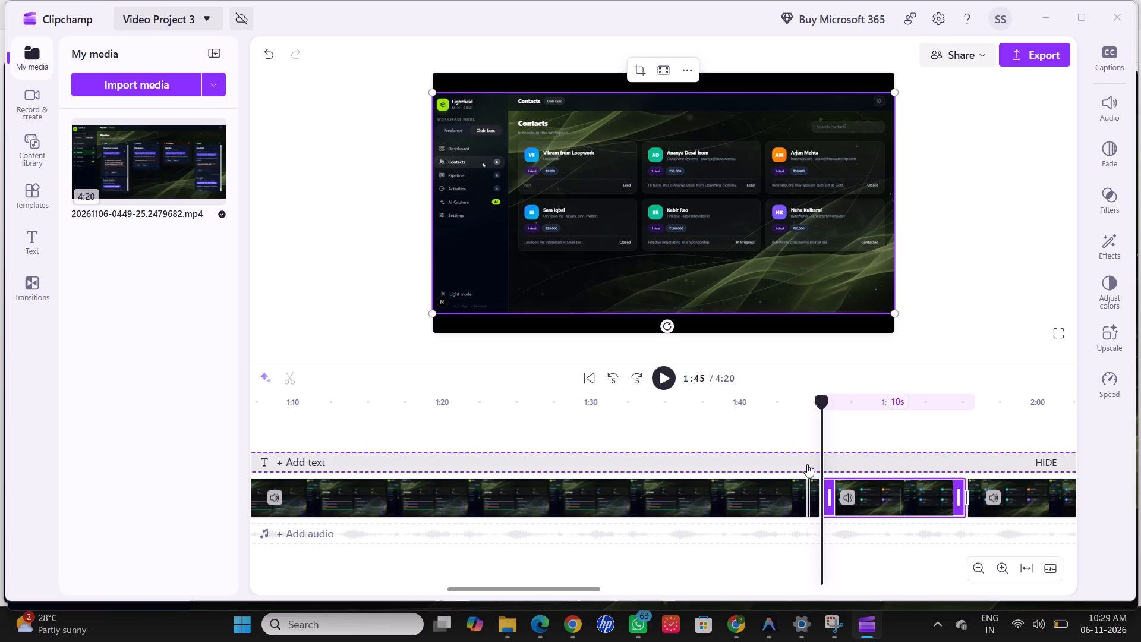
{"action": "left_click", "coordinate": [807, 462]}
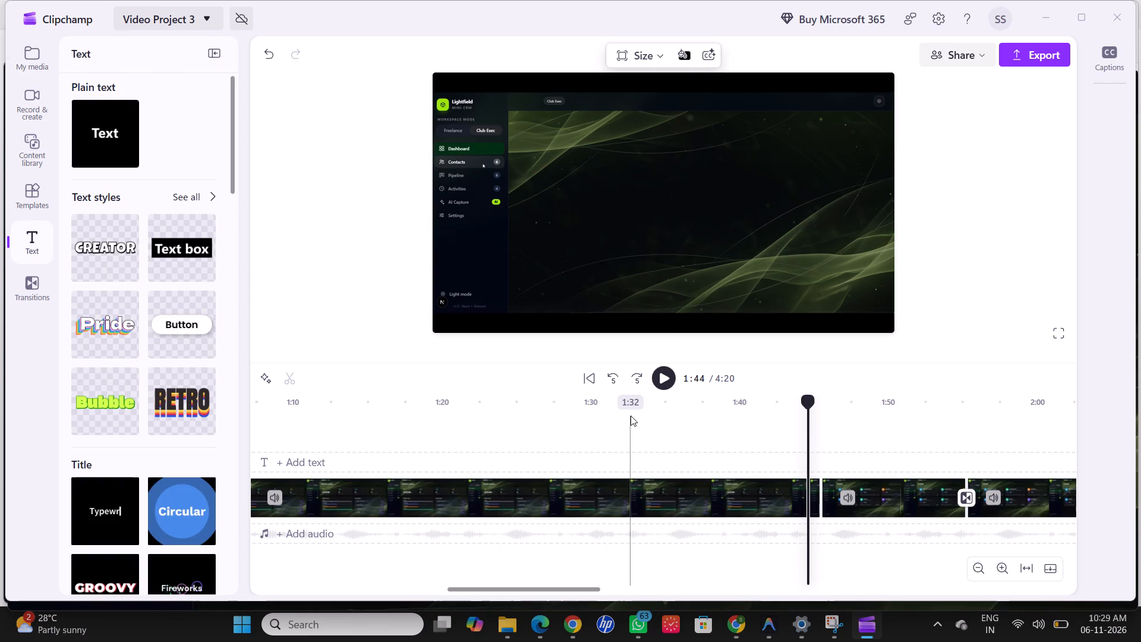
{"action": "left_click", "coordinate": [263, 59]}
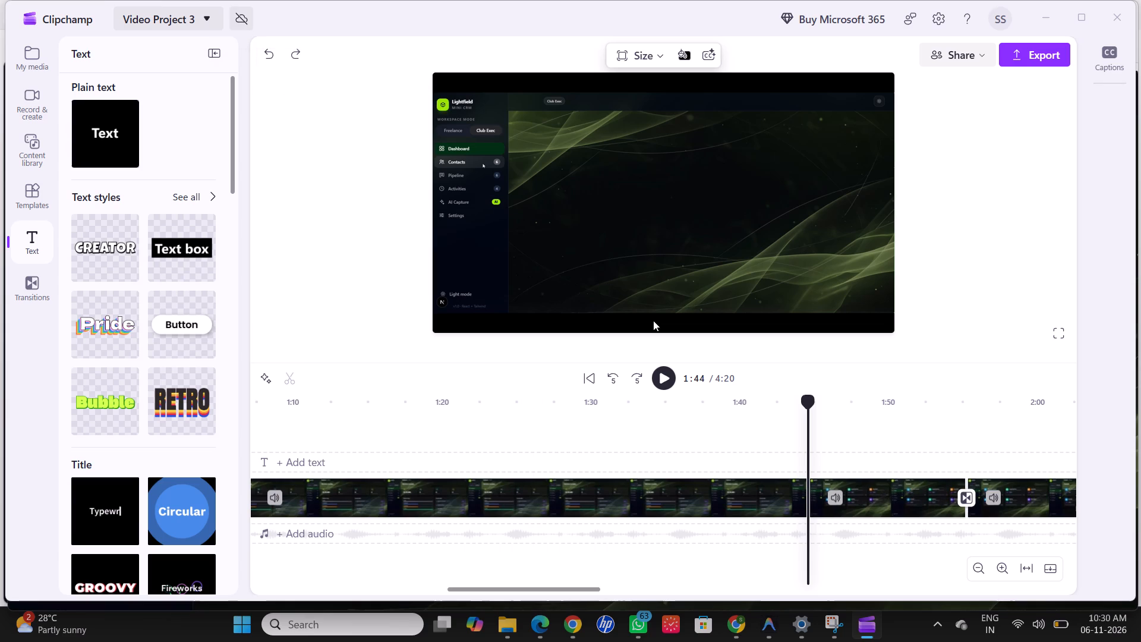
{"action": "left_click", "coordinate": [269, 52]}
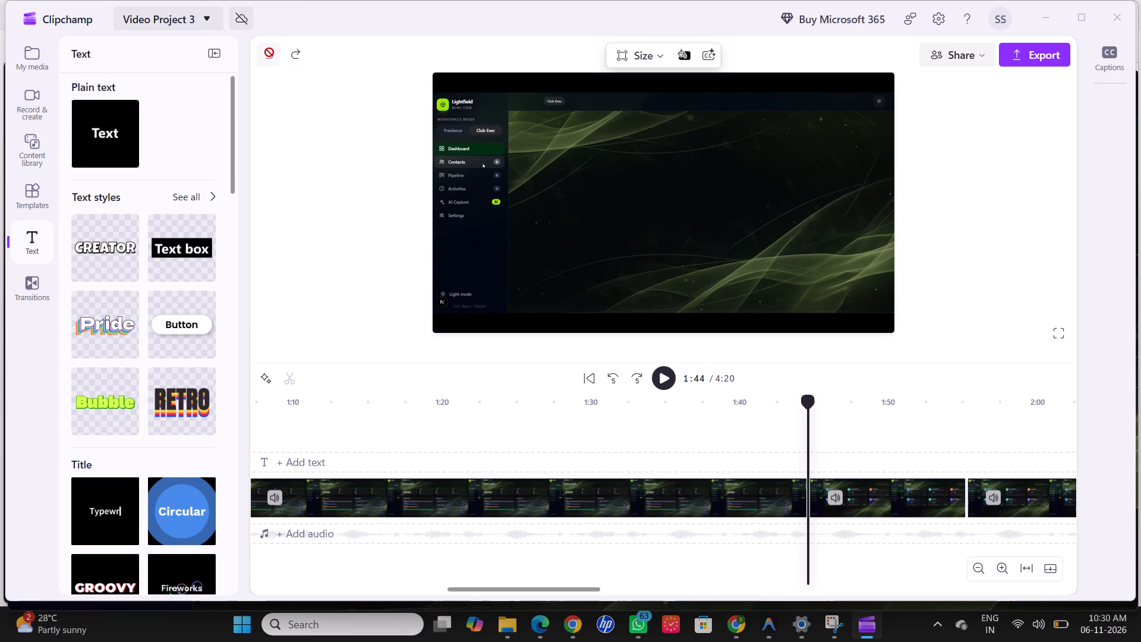
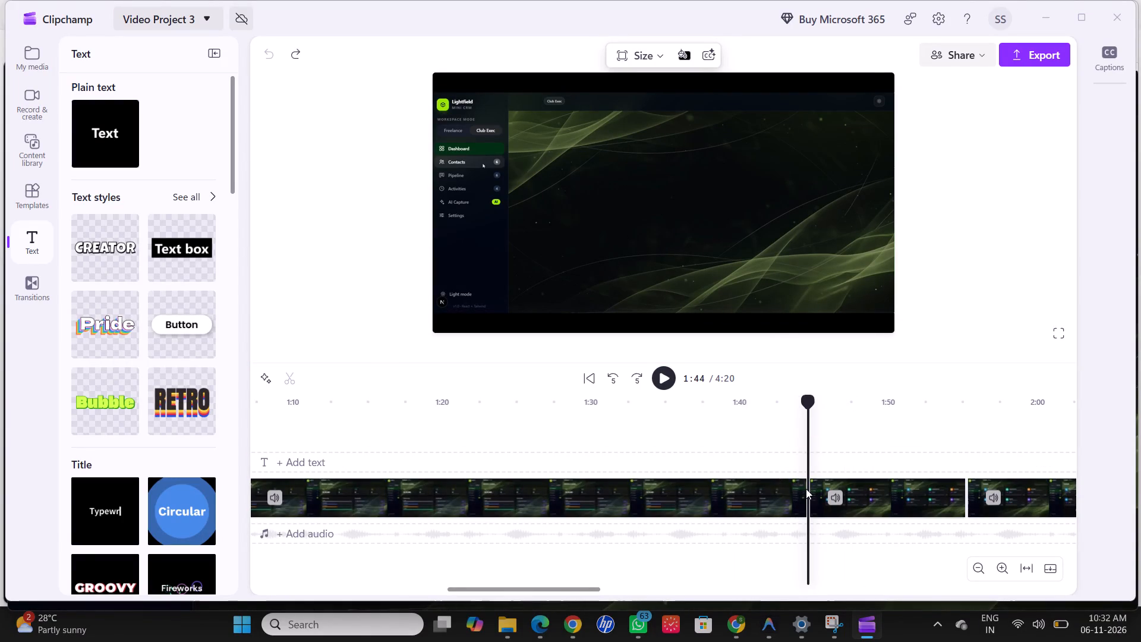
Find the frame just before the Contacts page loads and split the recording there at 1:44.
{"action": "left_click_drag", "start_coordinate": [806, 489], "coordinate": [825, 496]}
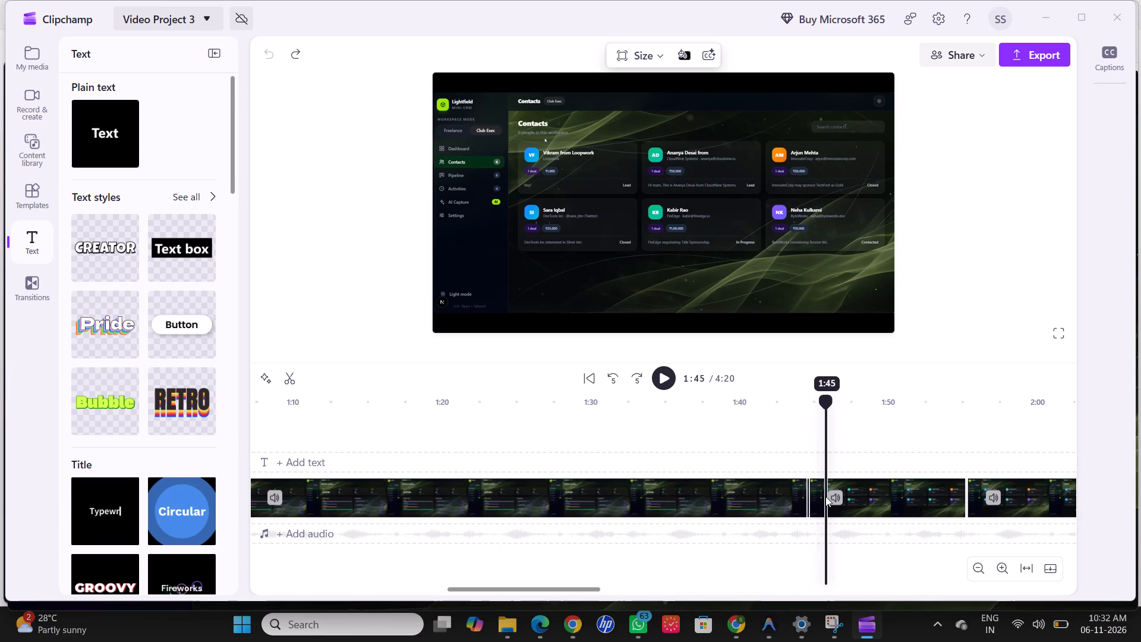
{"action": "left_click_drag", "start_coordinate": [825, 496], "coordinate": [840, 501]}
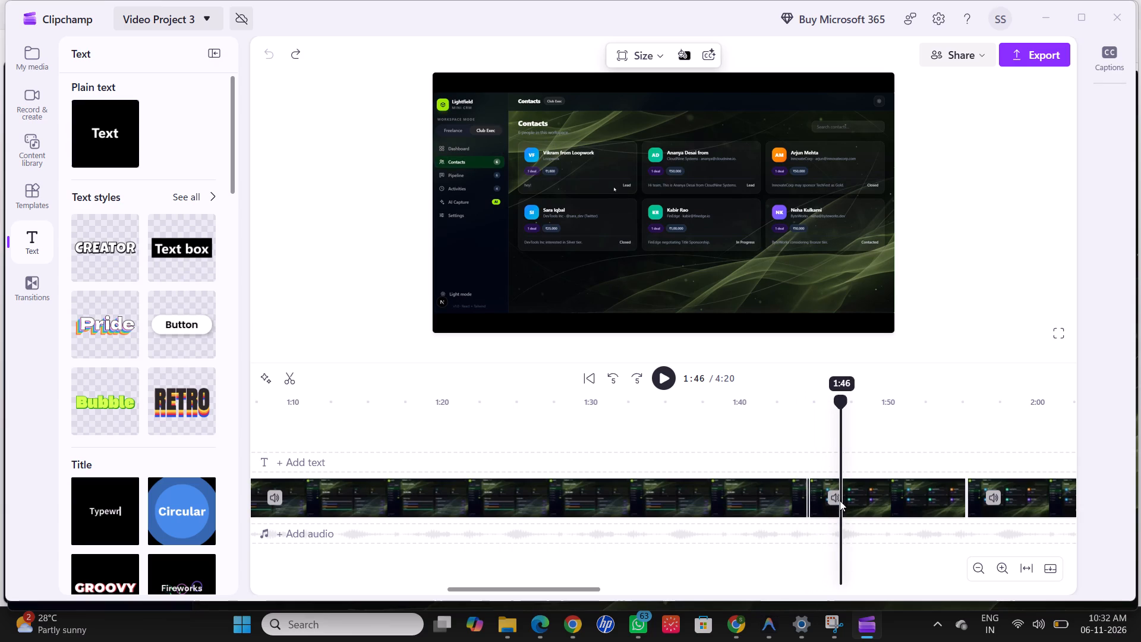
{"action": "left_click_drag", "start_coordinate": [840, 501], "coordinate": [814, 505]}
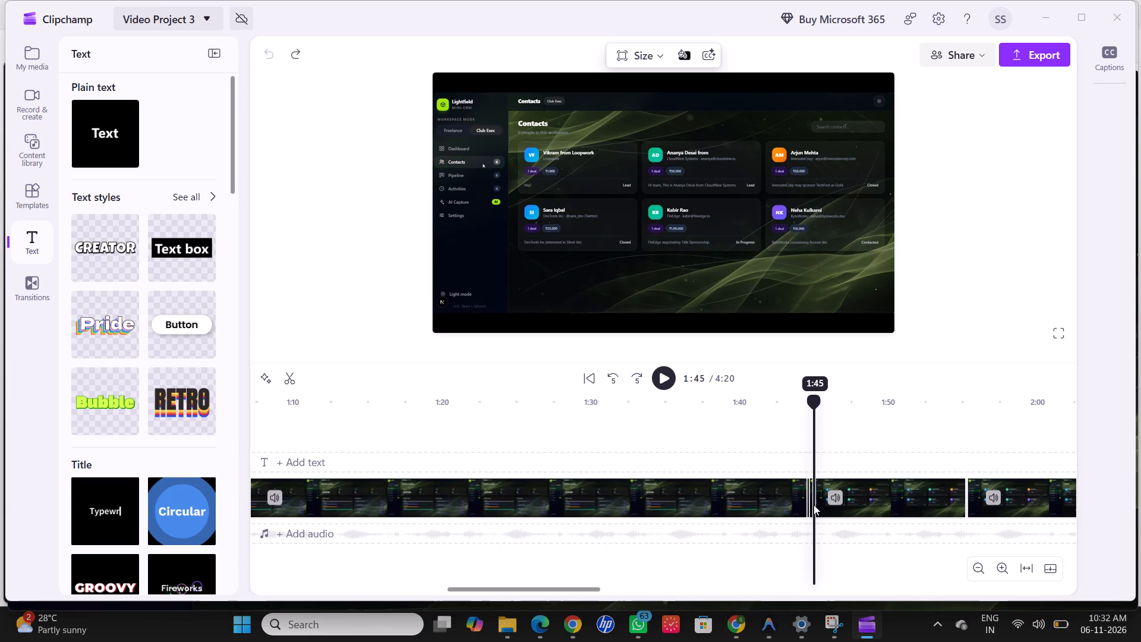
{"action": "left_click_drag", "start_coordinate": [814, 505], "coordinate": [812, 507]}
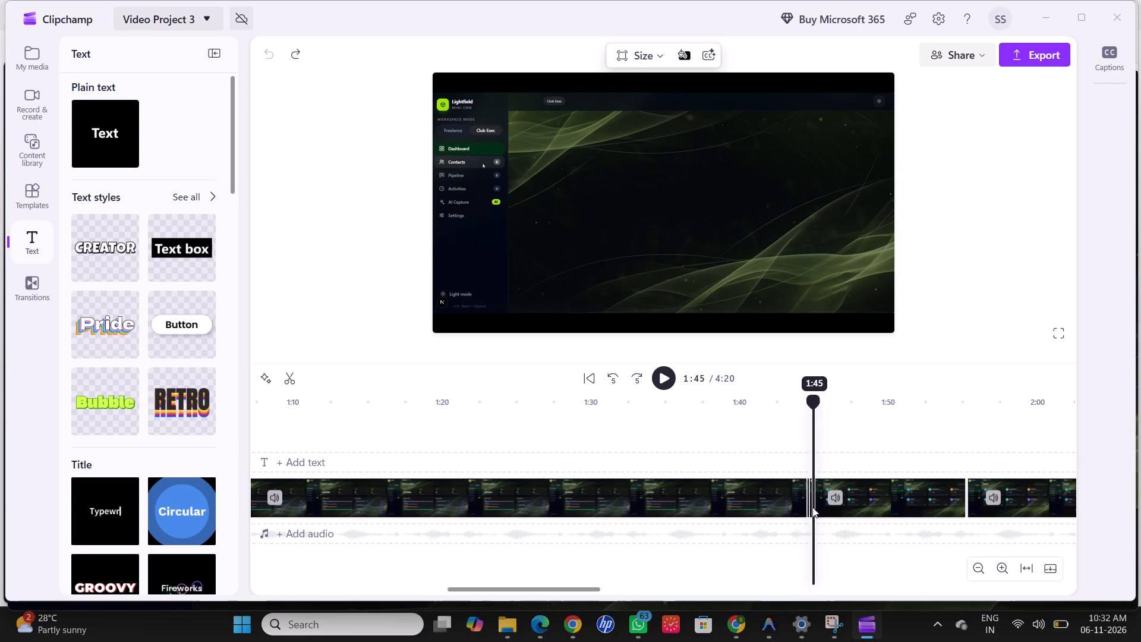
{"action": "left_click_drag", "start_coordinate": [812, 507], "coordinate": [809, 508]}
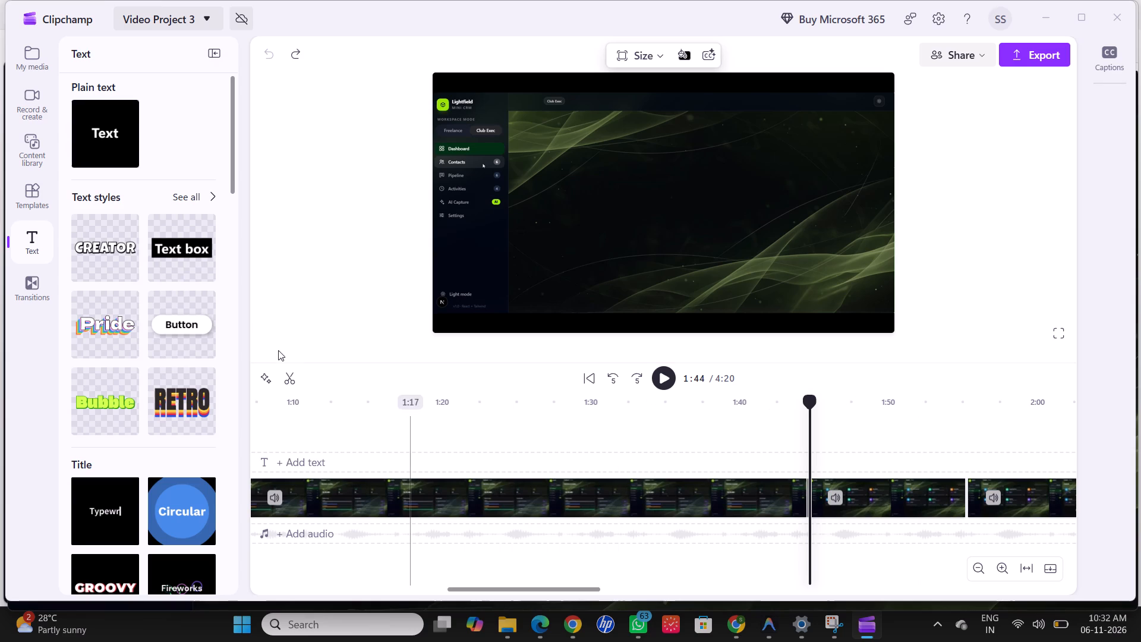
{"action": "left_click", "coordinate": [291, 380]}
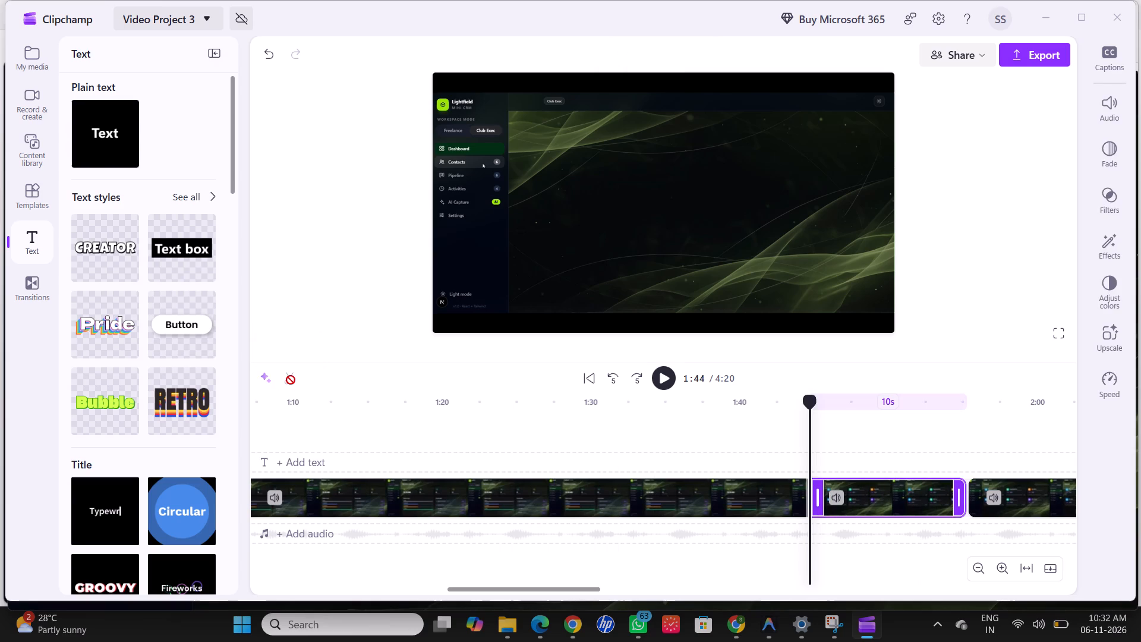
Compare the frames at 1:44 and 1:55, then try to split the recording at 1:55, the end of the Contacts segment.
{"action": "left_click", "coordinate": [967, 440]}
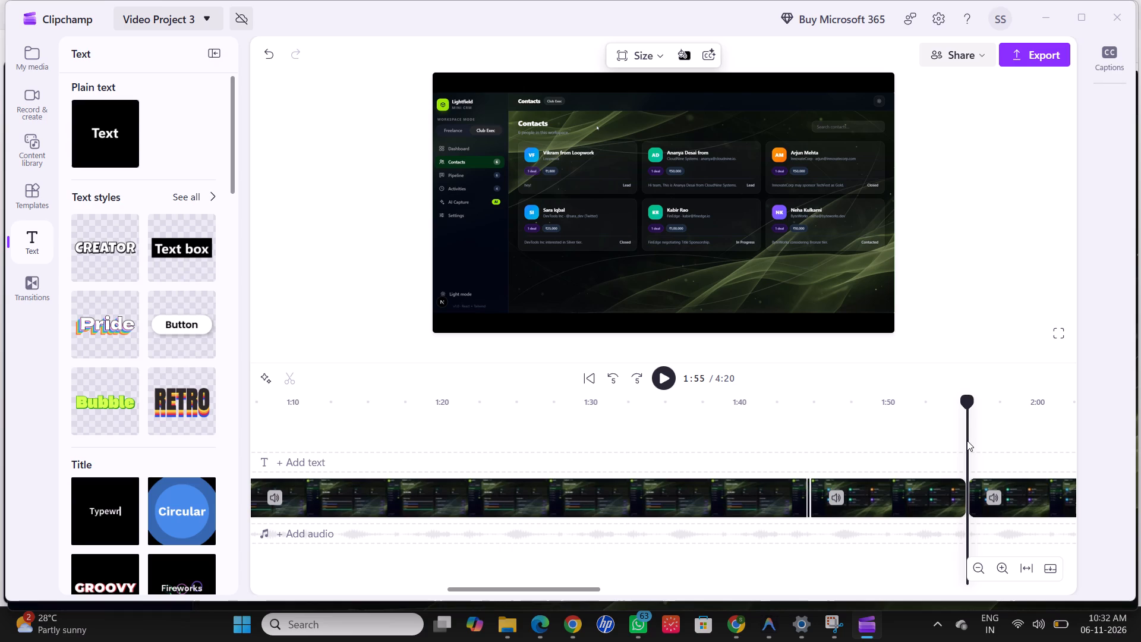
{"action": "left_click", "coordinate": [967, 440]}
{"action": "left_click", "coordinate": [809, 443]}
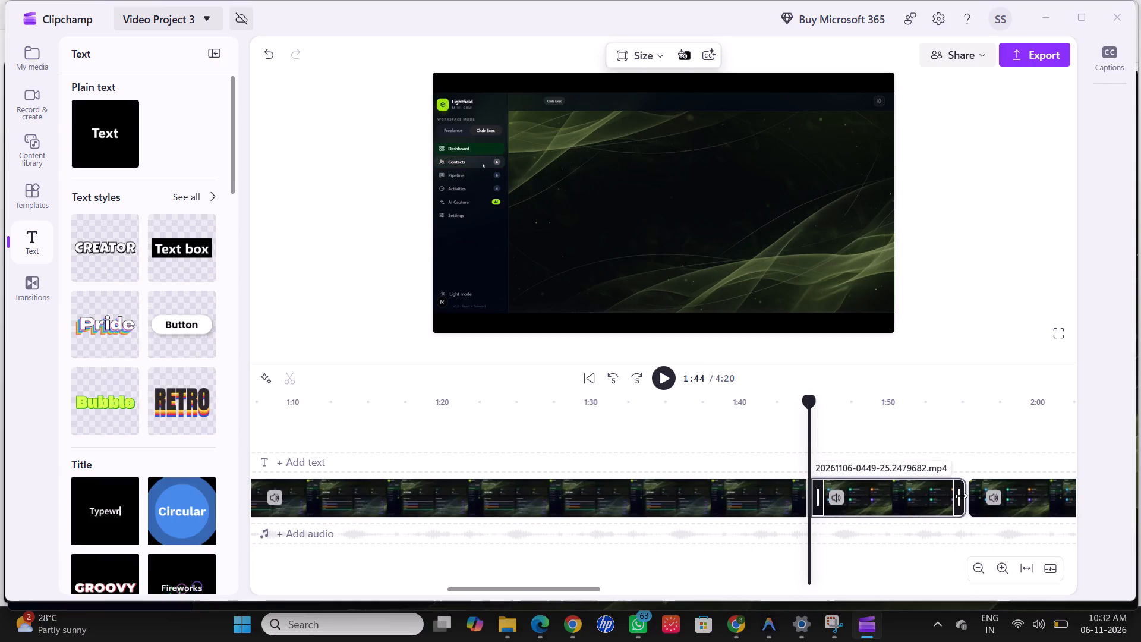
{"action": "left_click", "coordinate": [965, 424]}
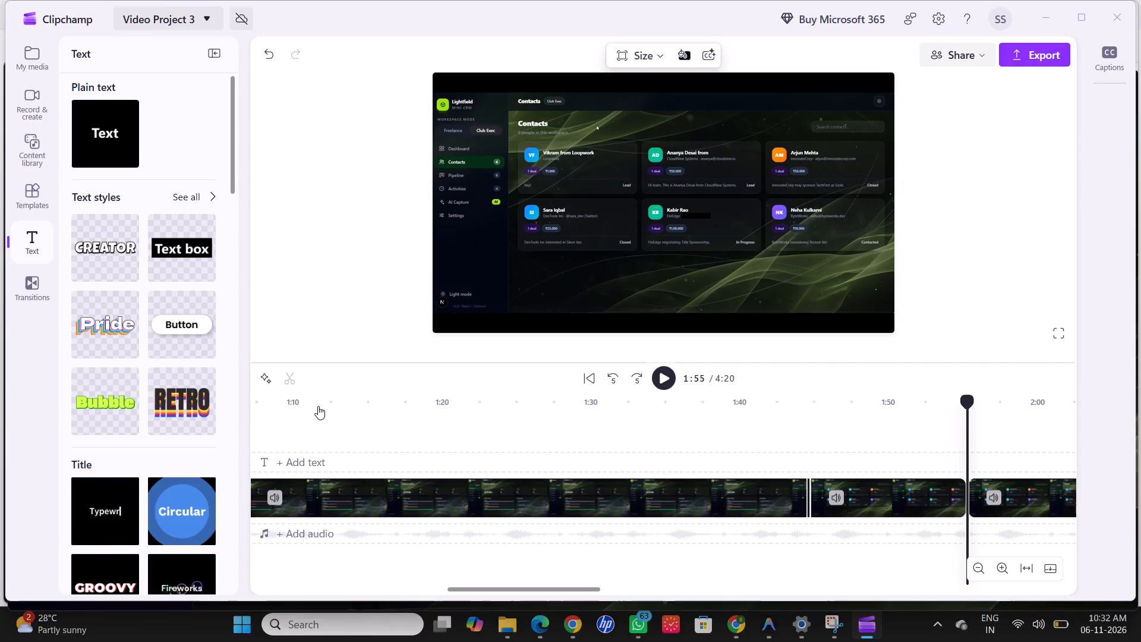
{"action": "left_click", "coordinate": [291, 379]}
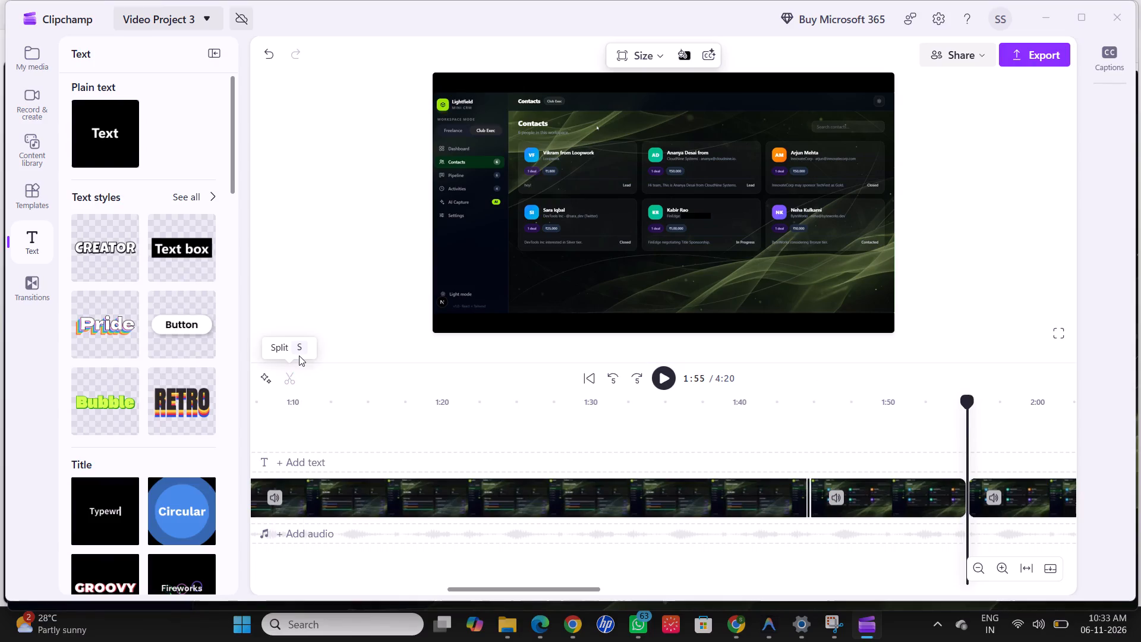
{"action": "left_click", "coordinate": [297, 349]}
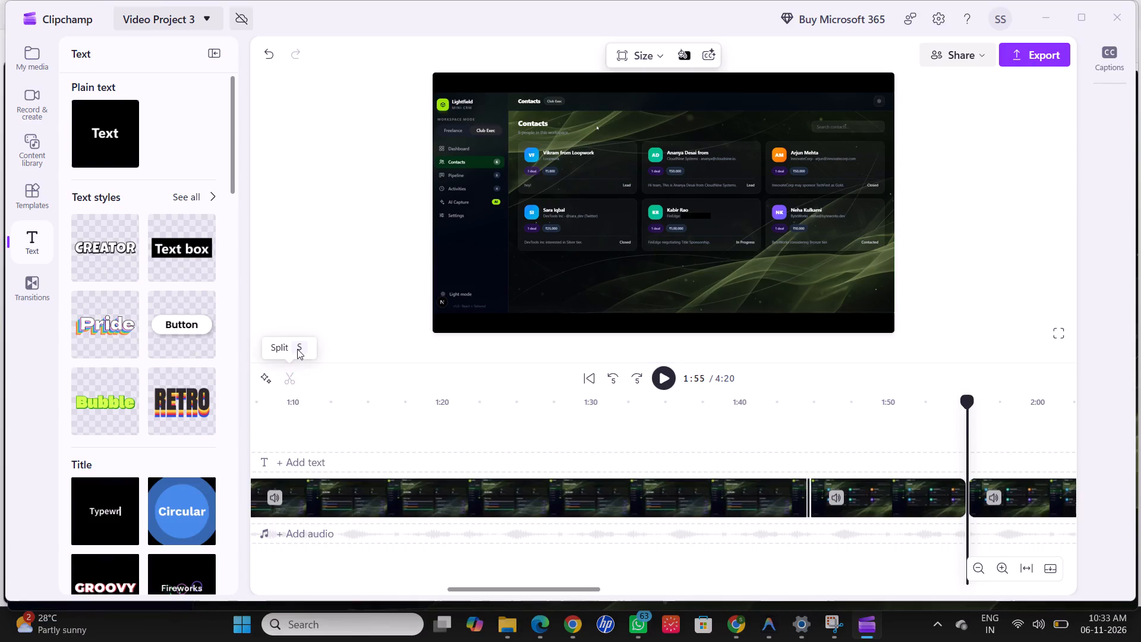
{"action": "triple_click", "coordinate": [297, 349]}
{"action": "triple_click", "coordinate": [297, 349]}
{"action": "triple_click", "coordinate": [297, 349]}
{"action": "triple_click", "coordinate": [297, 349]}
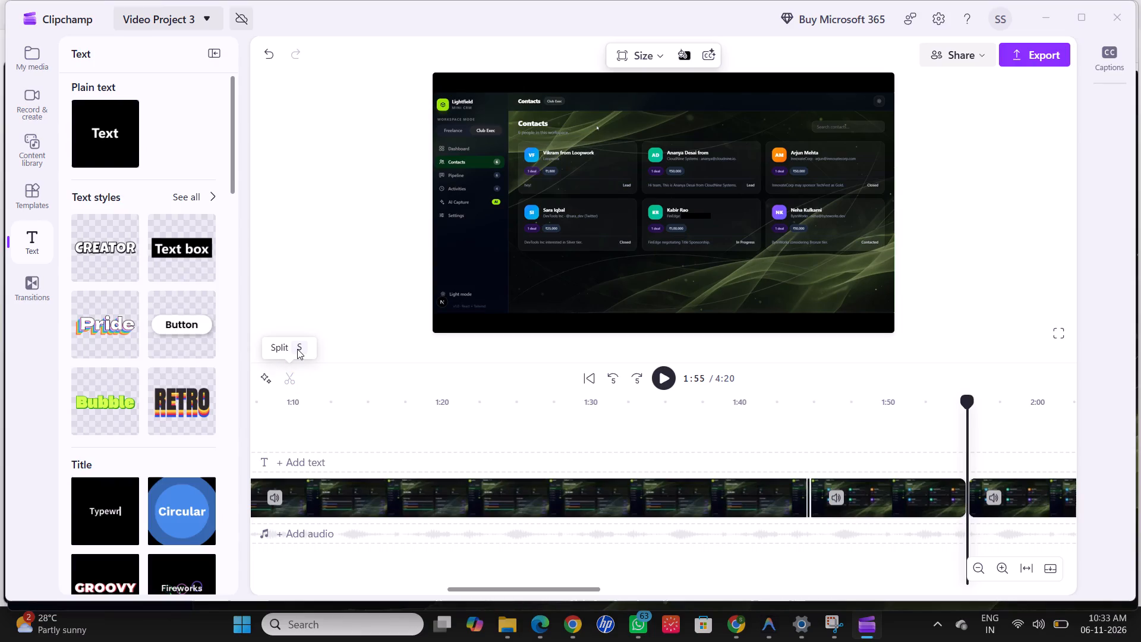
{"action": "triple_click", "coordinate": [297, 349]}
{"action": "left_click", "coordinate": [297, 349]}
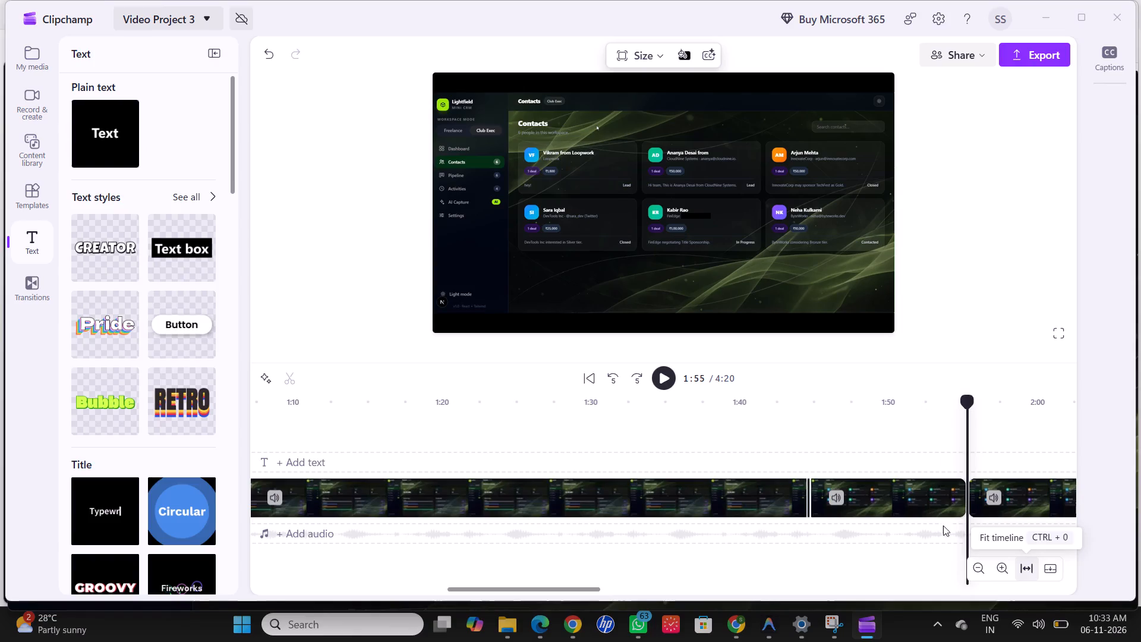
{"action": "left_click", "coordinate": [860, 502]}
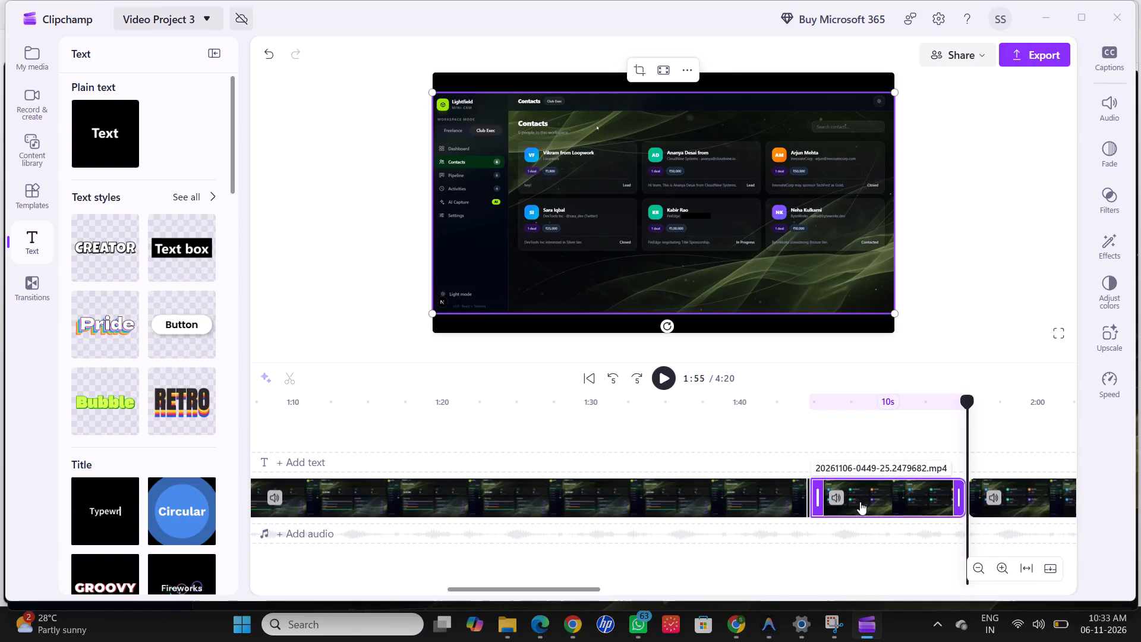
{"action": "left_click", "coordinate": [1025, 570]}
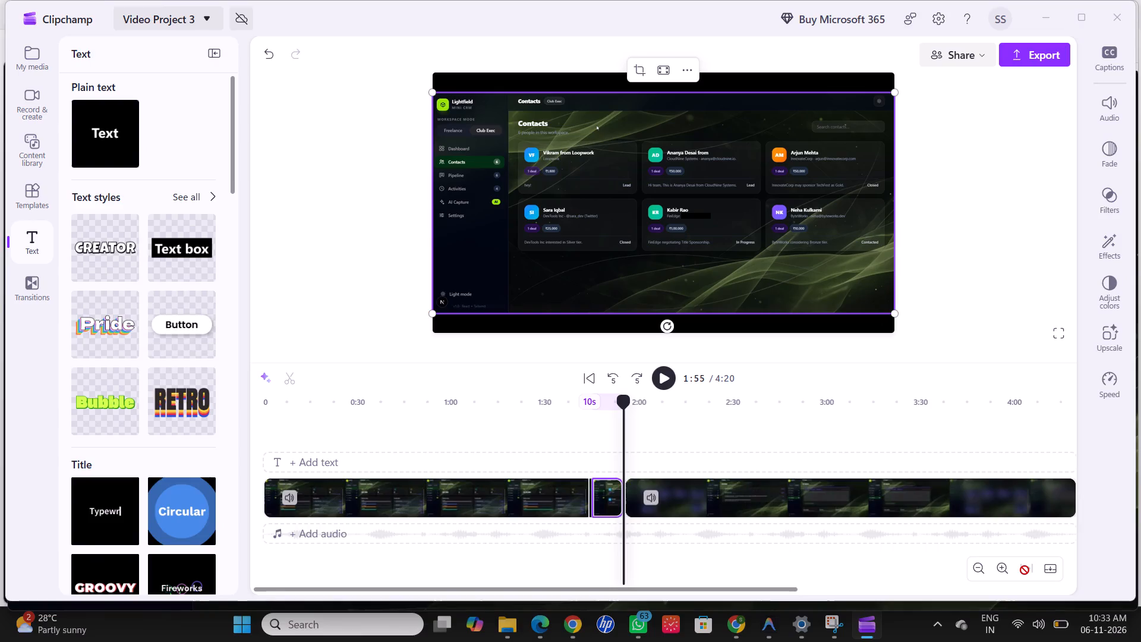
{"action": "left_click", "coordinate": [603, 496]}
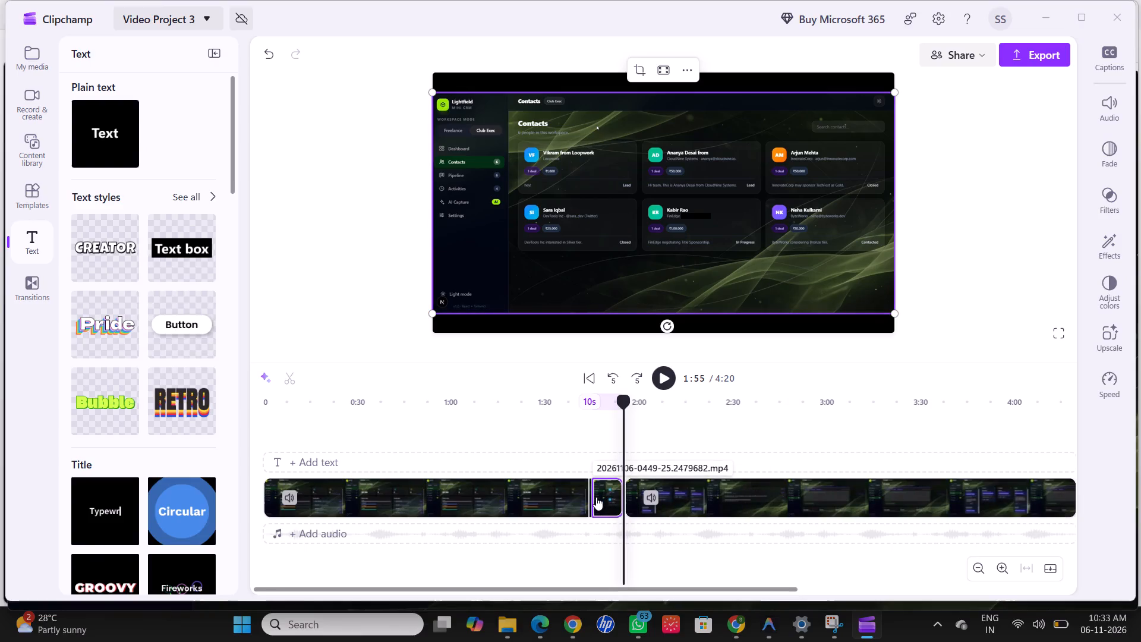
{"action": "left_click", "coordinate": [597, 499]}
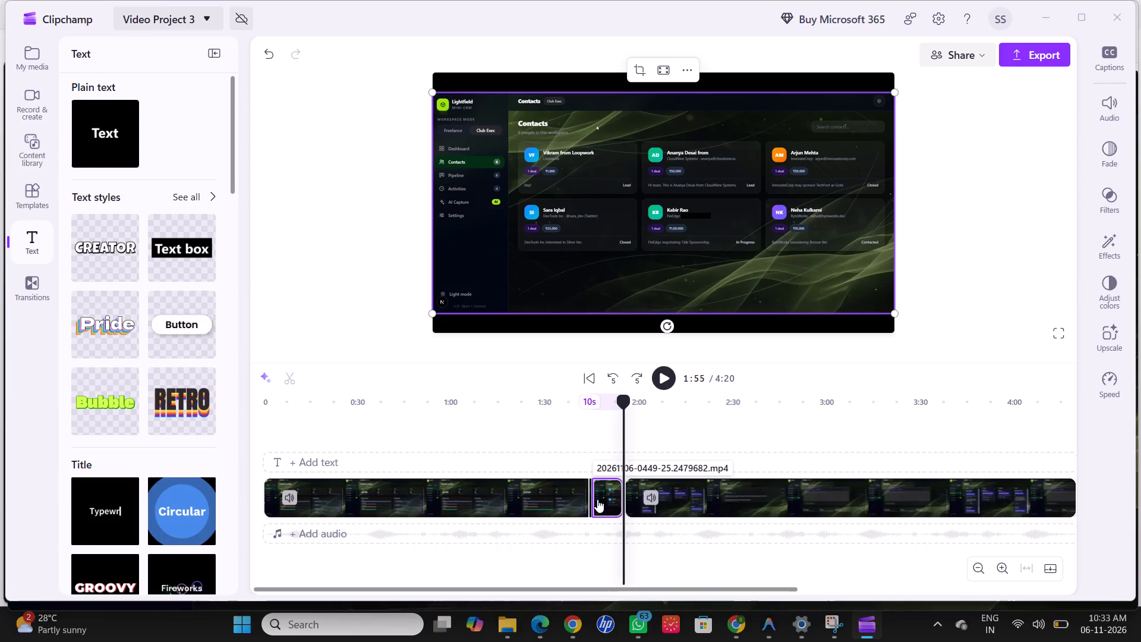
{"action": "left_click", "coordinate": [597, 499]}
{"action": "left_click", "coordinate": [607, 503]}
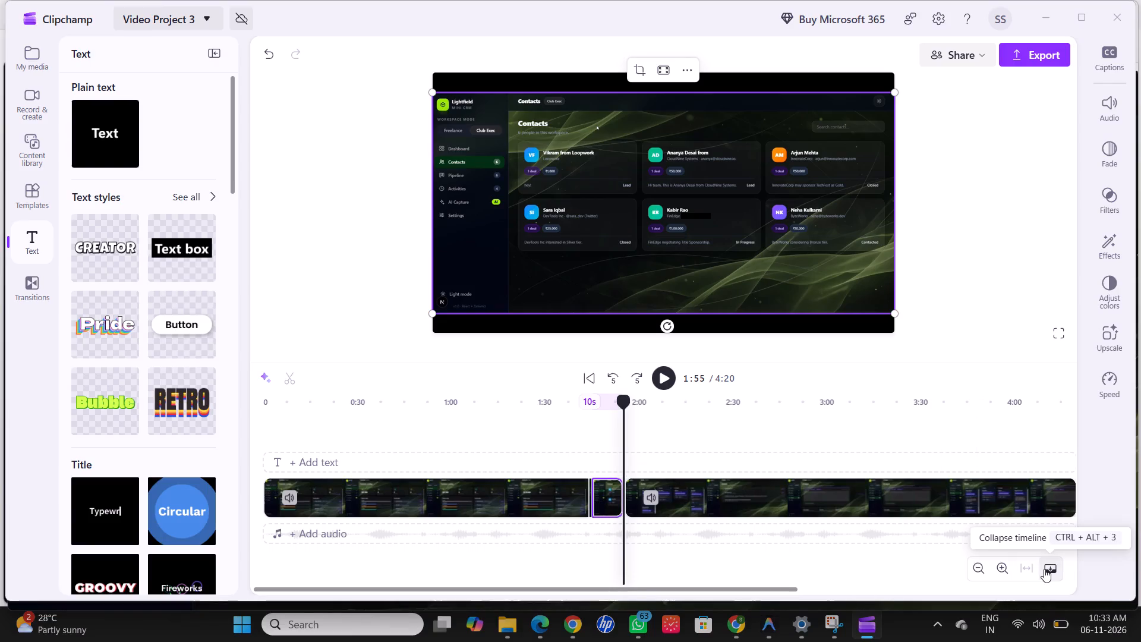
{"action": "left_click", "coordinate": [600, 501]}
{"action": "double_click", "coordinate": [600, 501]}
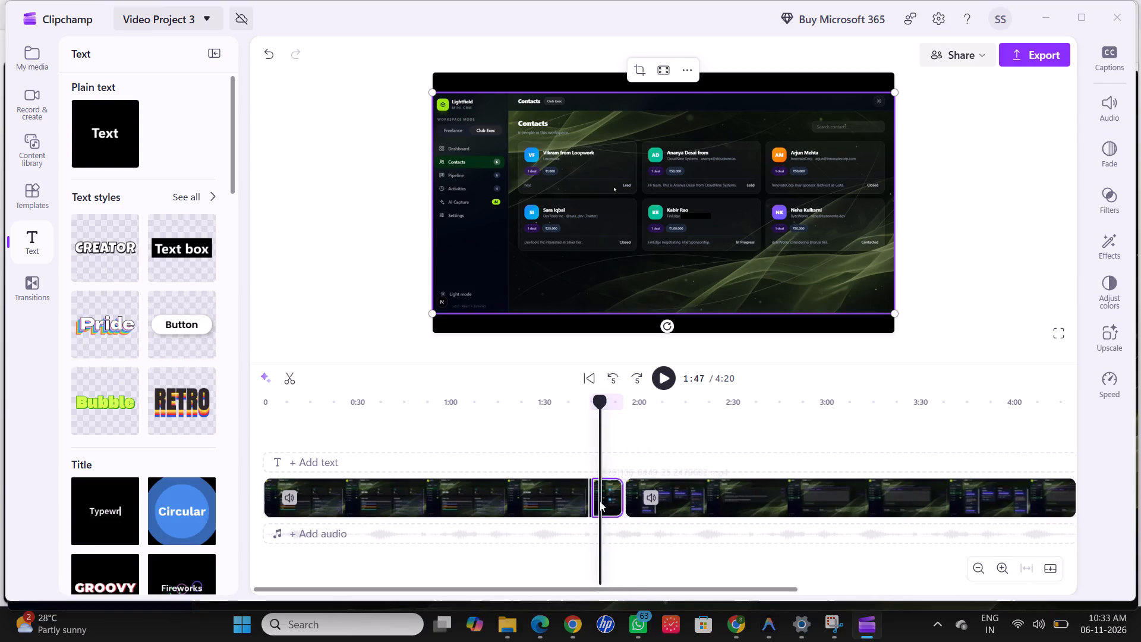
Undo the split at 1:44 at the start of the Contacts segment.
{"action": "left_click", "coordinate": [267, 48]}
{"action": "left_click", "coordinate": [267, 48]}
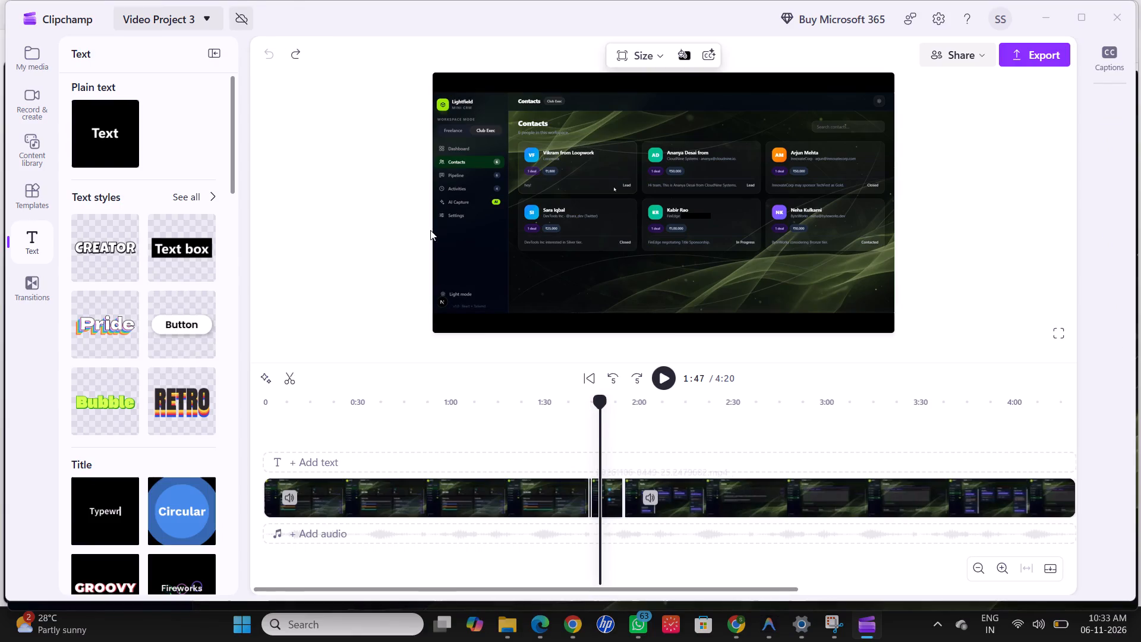
Close Video Project 3 and reopen the original recording from Snipping Tool in Clipchamp as a fresh project.
{"action": "left_click", "coordinate": [1102, 12]}
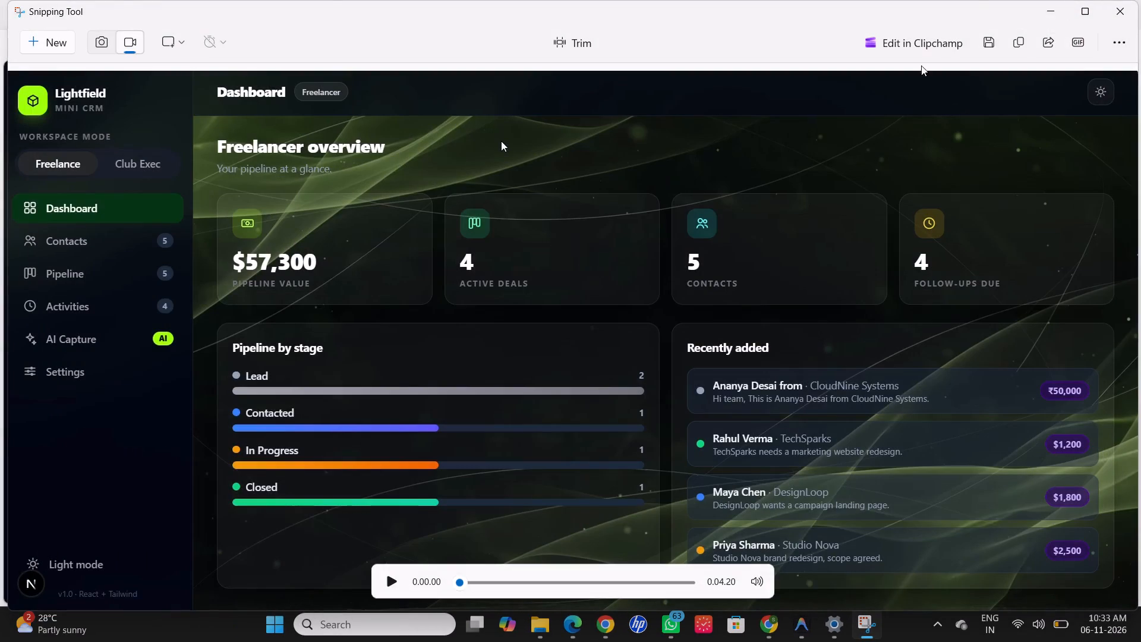
{"action": "left_click", "coordinate": [912, 46]}
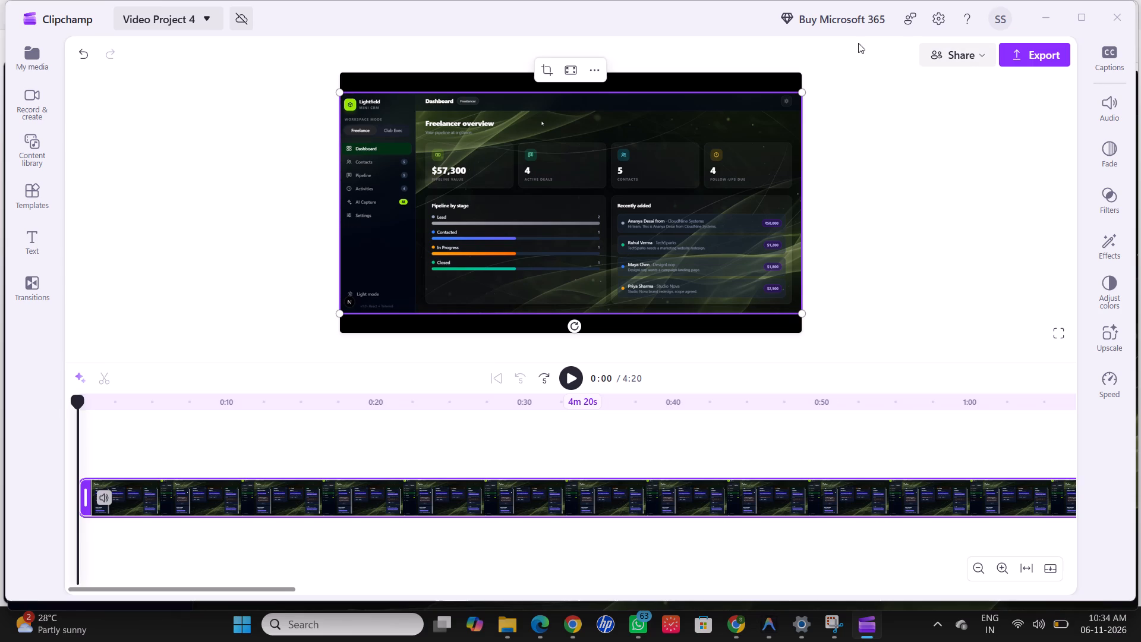
Play the recording from 1:44 through the Contacts page to the Pipeline page to check where the Contacts segment starts and ends.
{"action": "scroll", "coordinate": [982, 478], "scroll_direction": "left", "scroll_amount": 2}
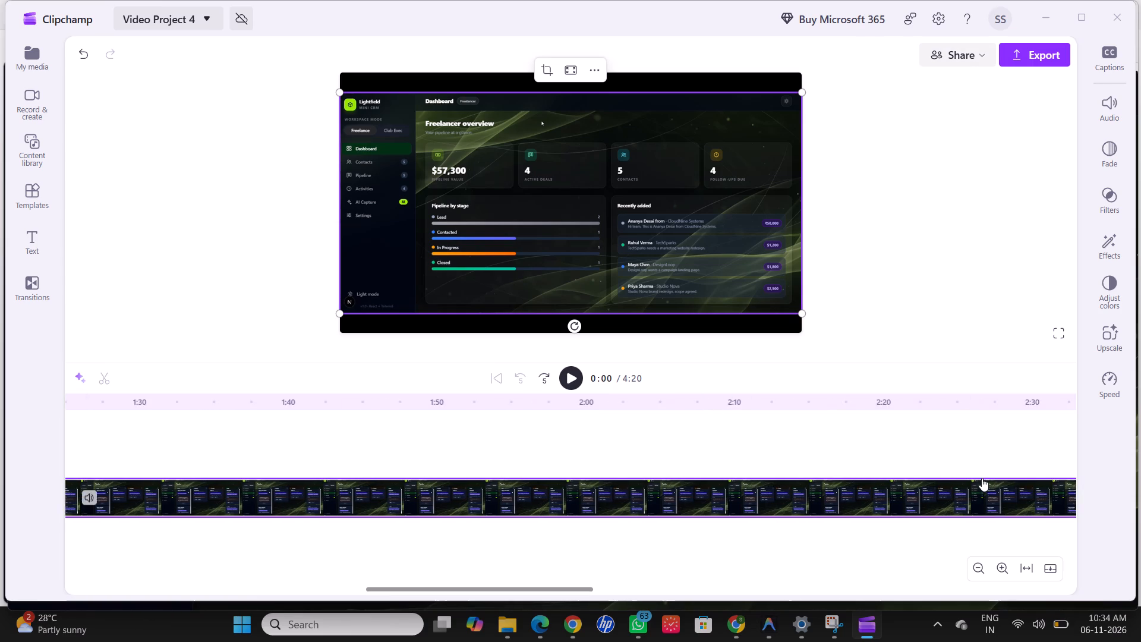
{"action": "scroll", "coordinate": [982, 478], "scroll_direction": "left", "scroll_amount": 3}
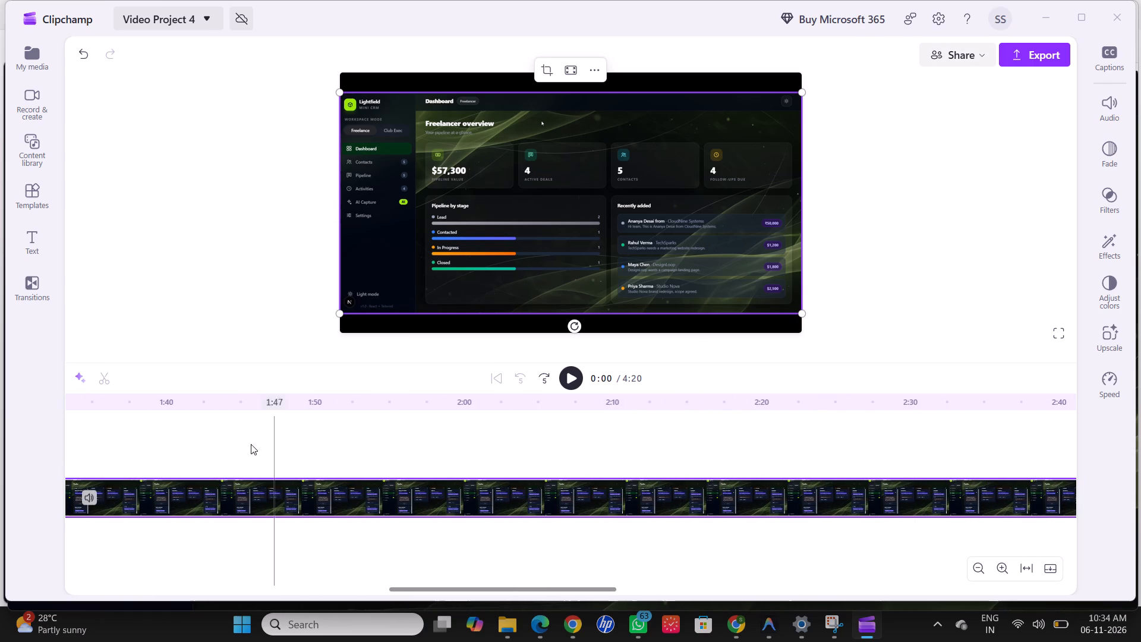
{"action": "left_click", "coordinate": [250, 446]}
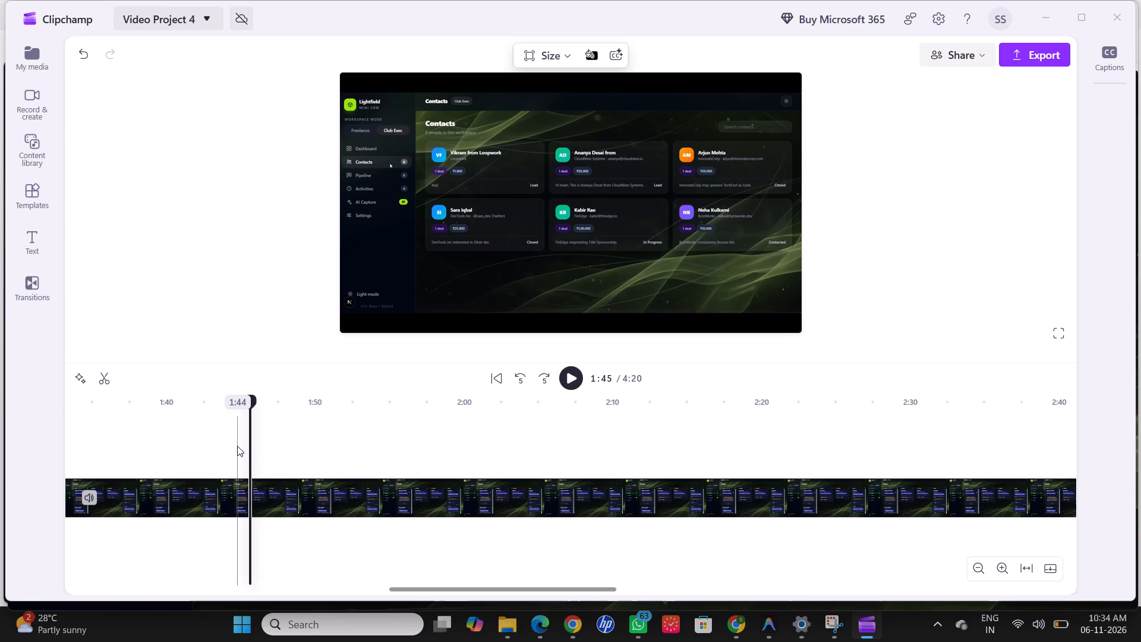
{"action": "left_click", "coordinate": [237, 446]}
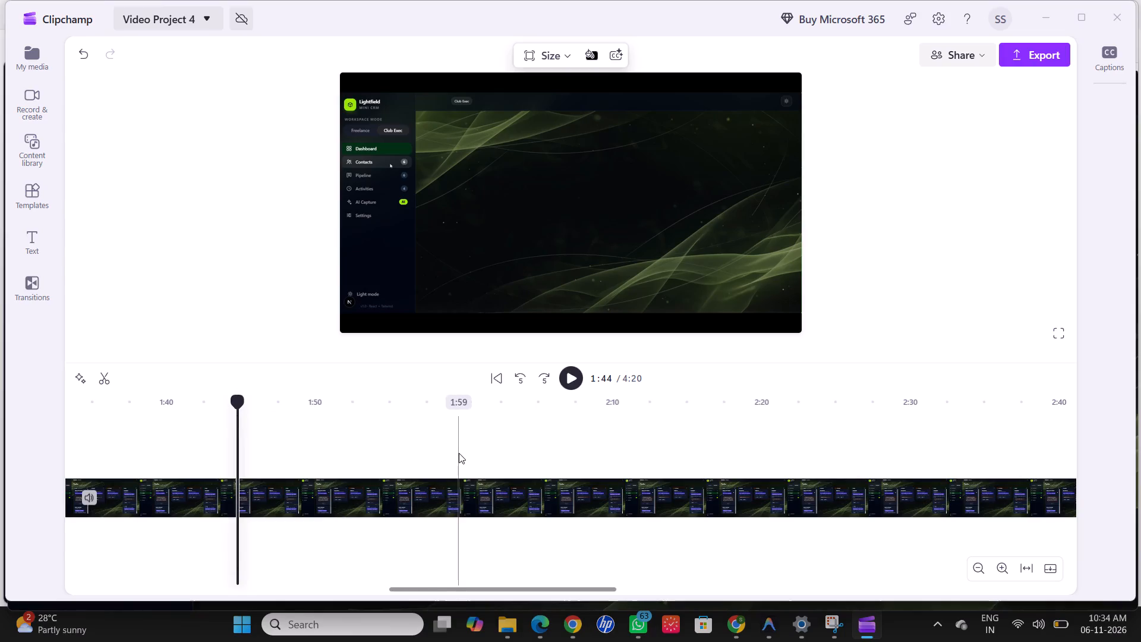
{"action": "left_click", "coordinate": [566, 372]}
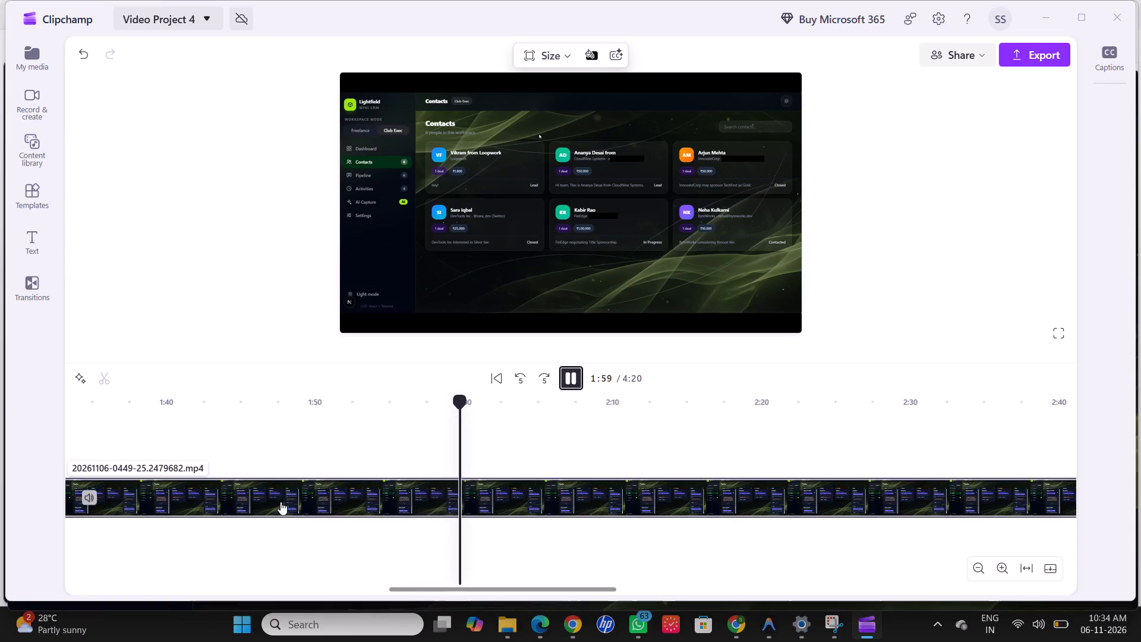
{"action": "left_click", "coordinate": [444, 493]}
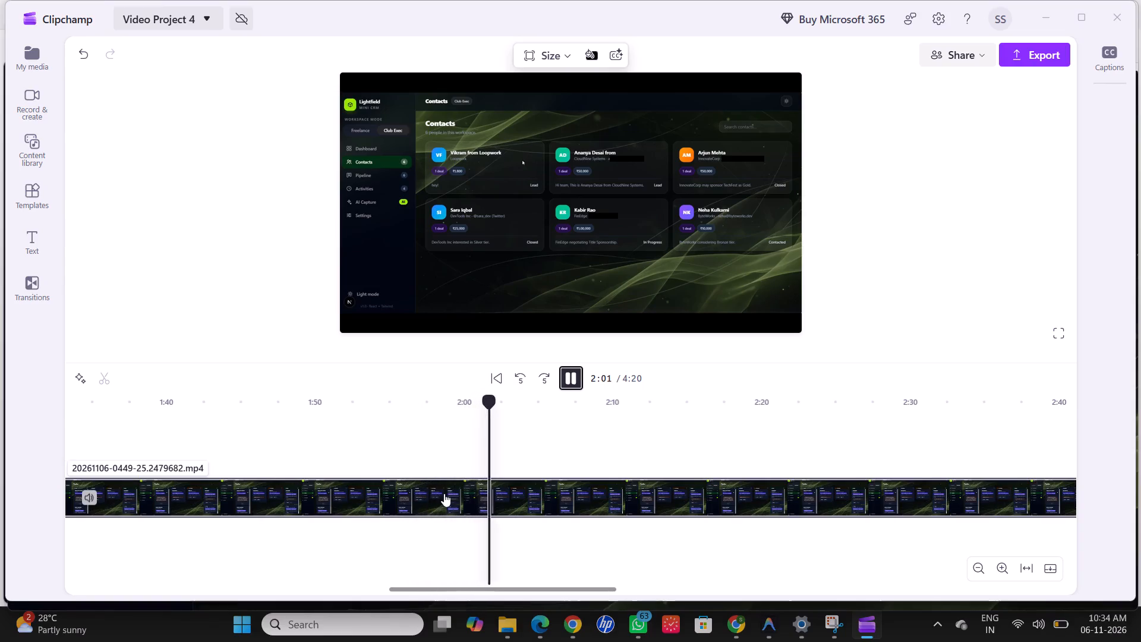
{"action": "left_click", "coordinate": [570, 385]}
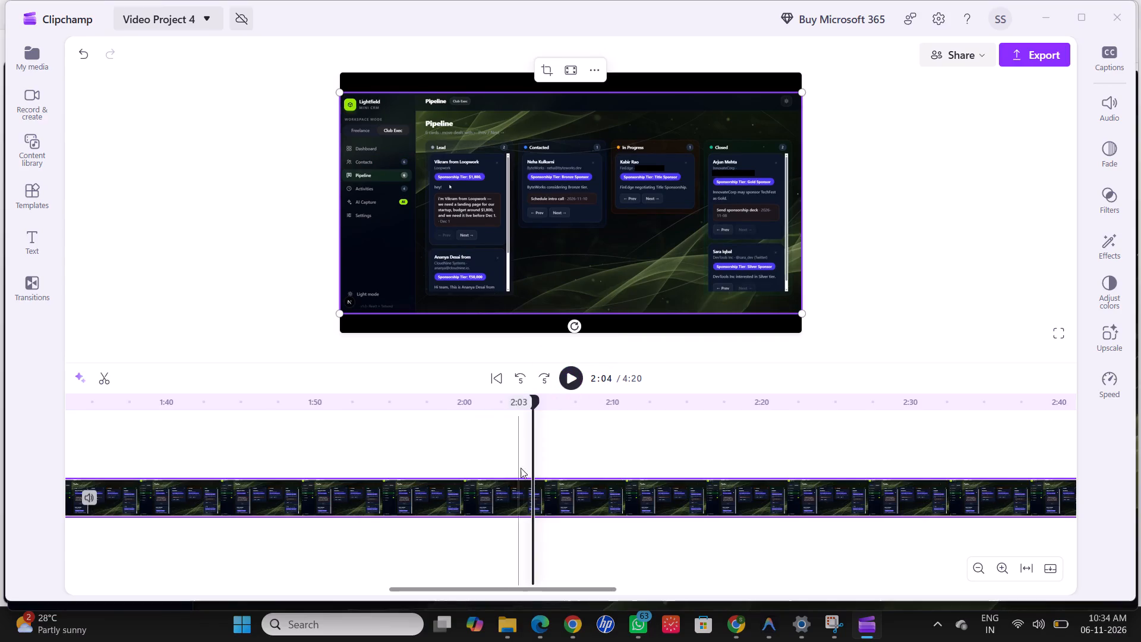
{"action": "left_click_drag", "start_coordinate": [534, 468], "coordinate": [424, 474]}
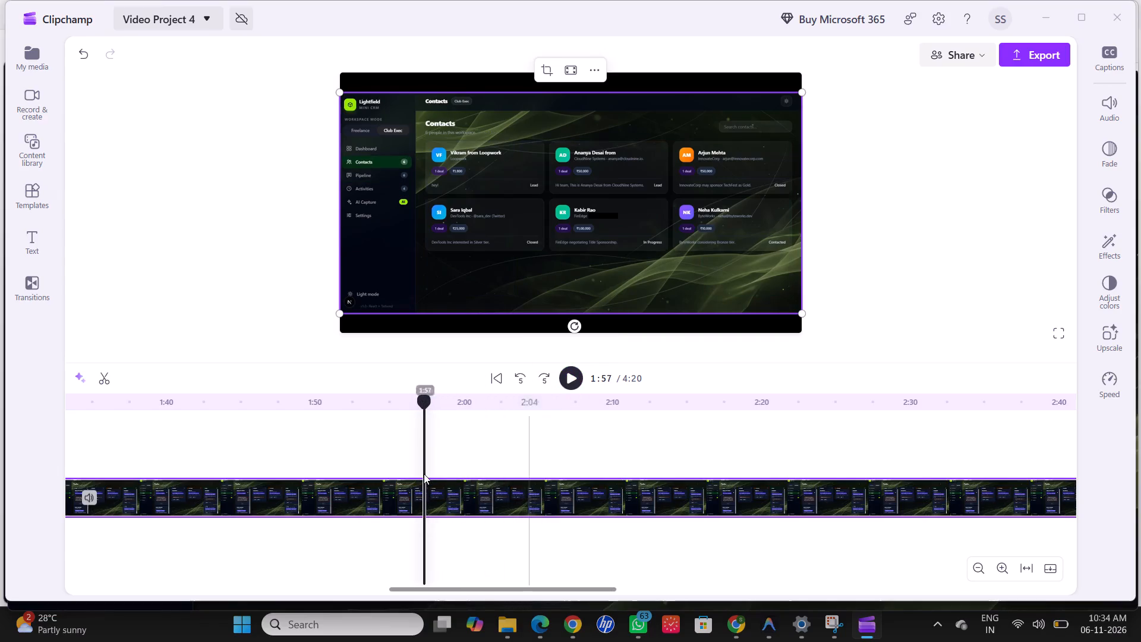
{"action": "left_click", "coordinate": [424, 474]}
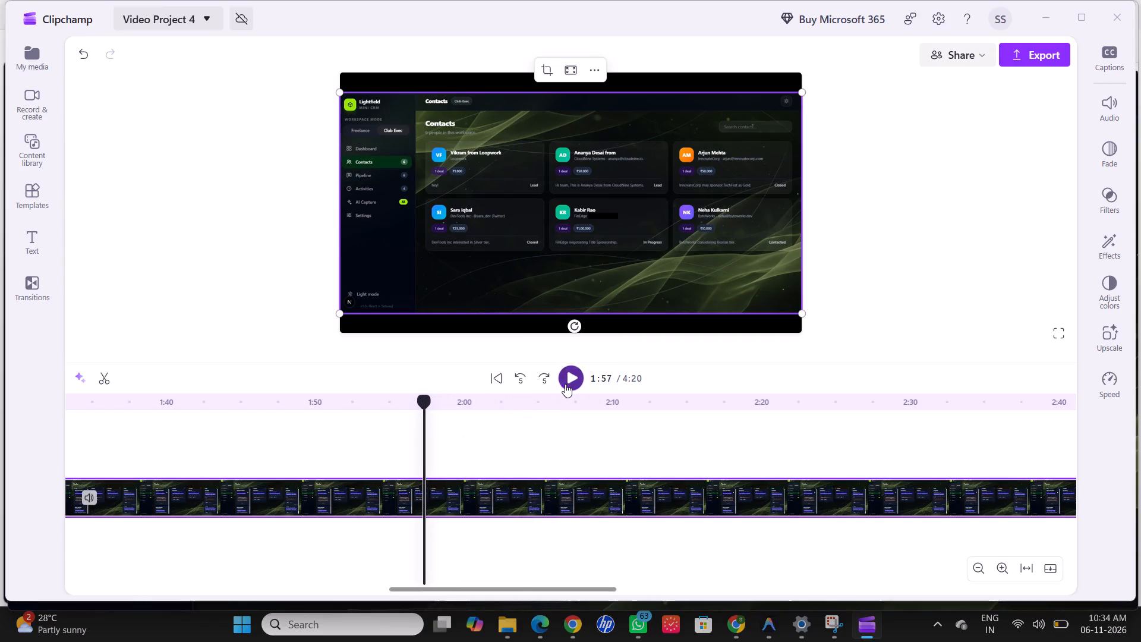
{"action": "left_click", "coordinate": [566, 384]}
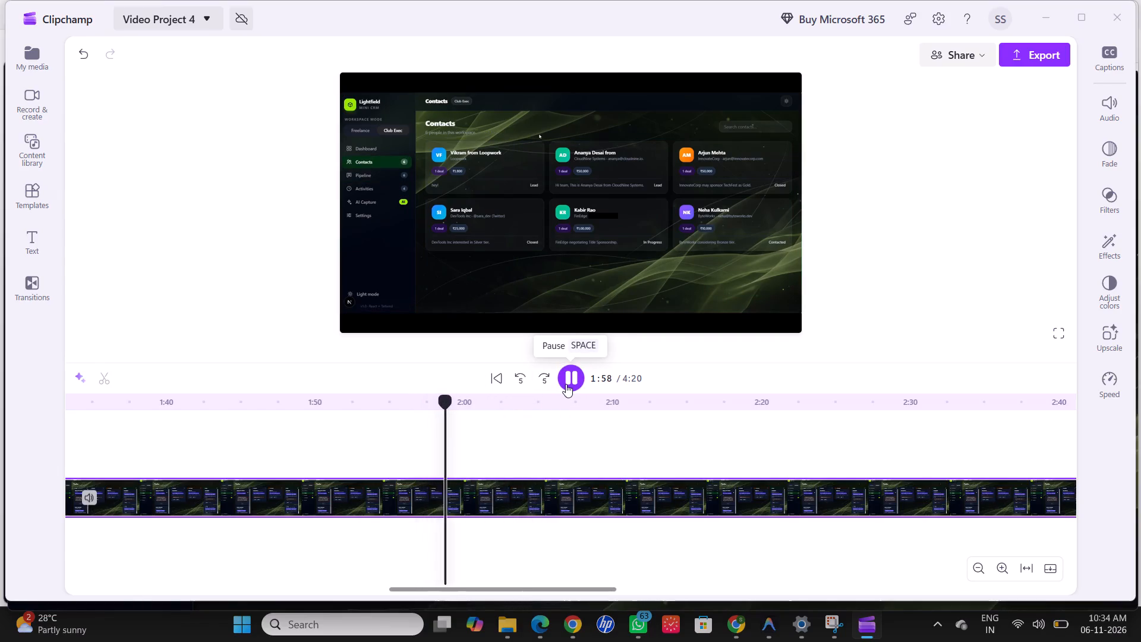
{"action": "left_click", "coordinate": [418, 469]}
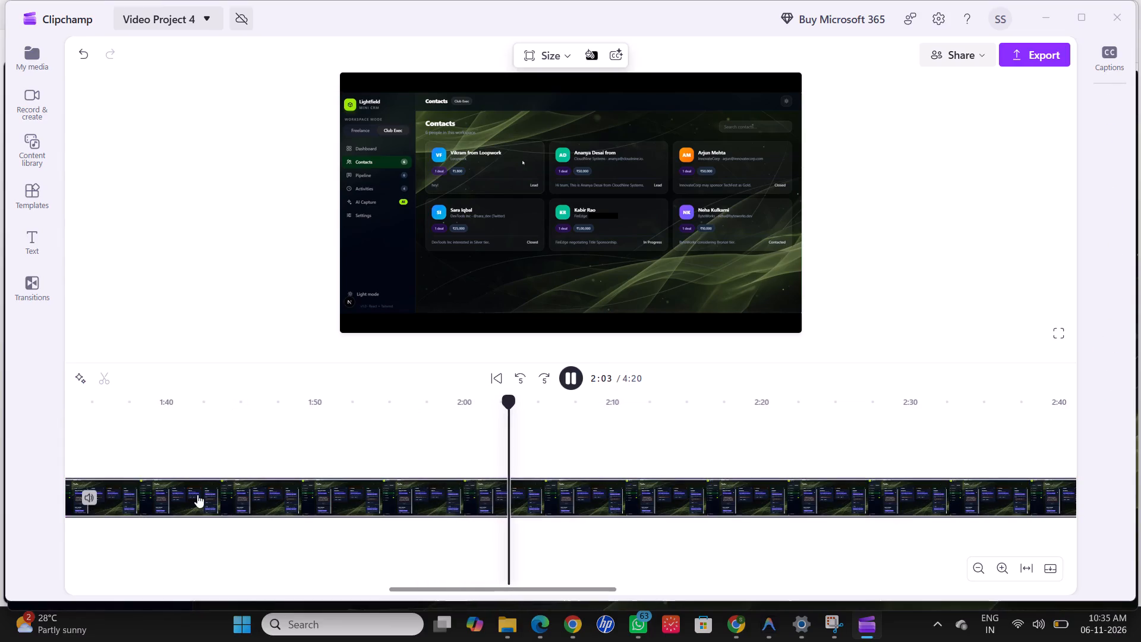
{"action": "left_click", "coordinate": [233, 440]}
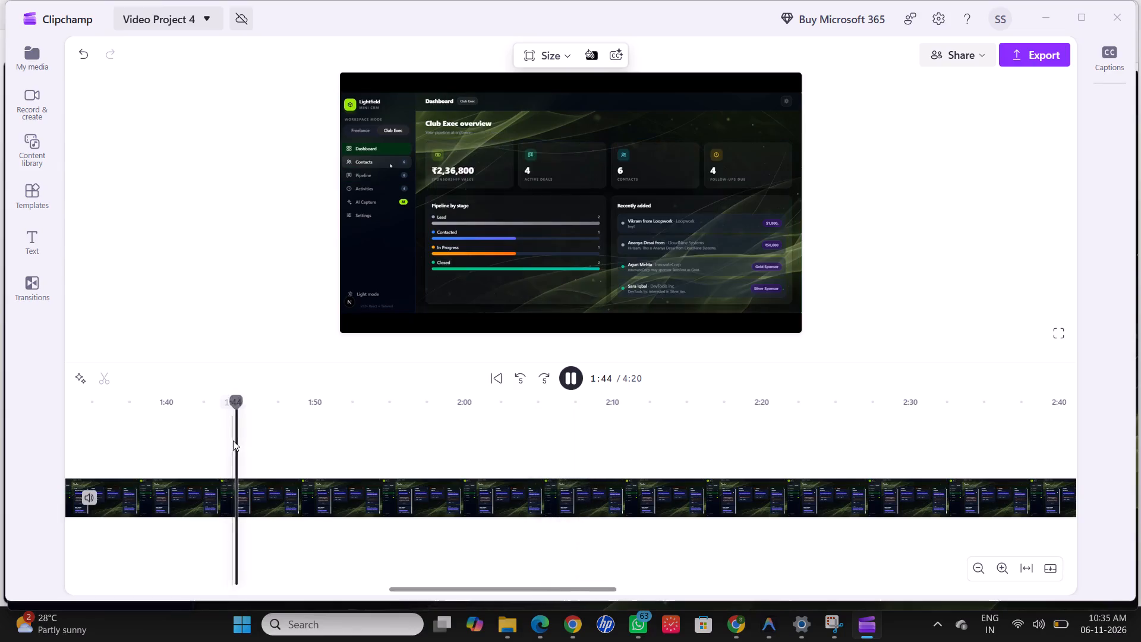
{"action": "left_click", "coordinate": [565, 380]}
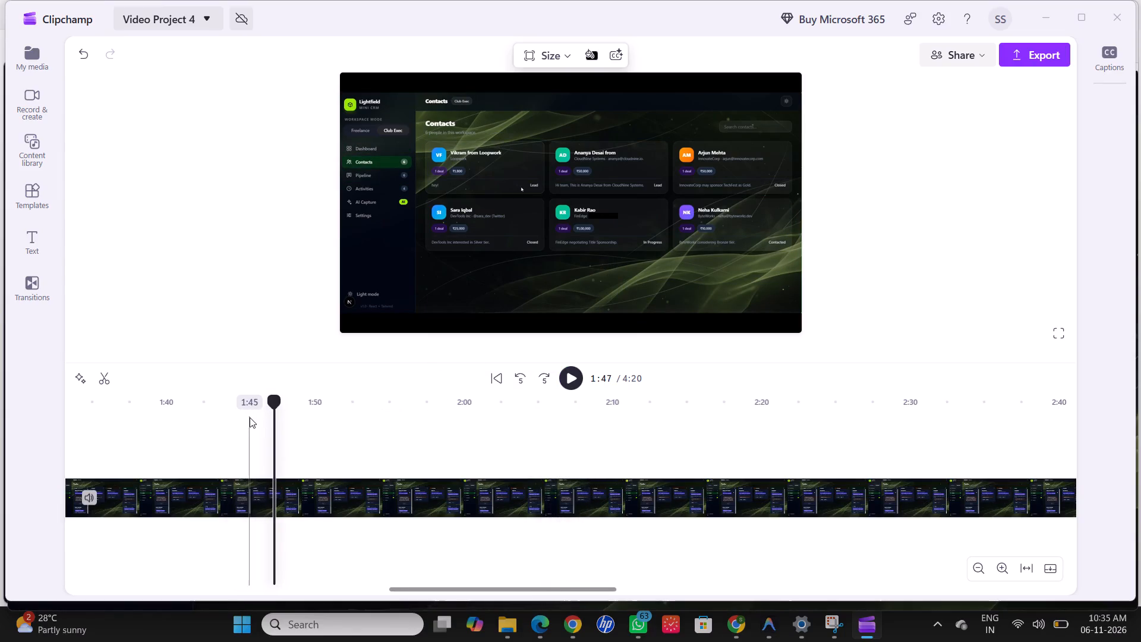
Find the blank frame just before the Contacts page loads and split the recording there at 1:44.
{"action": "left_click", "coordinate": [250, 417]}
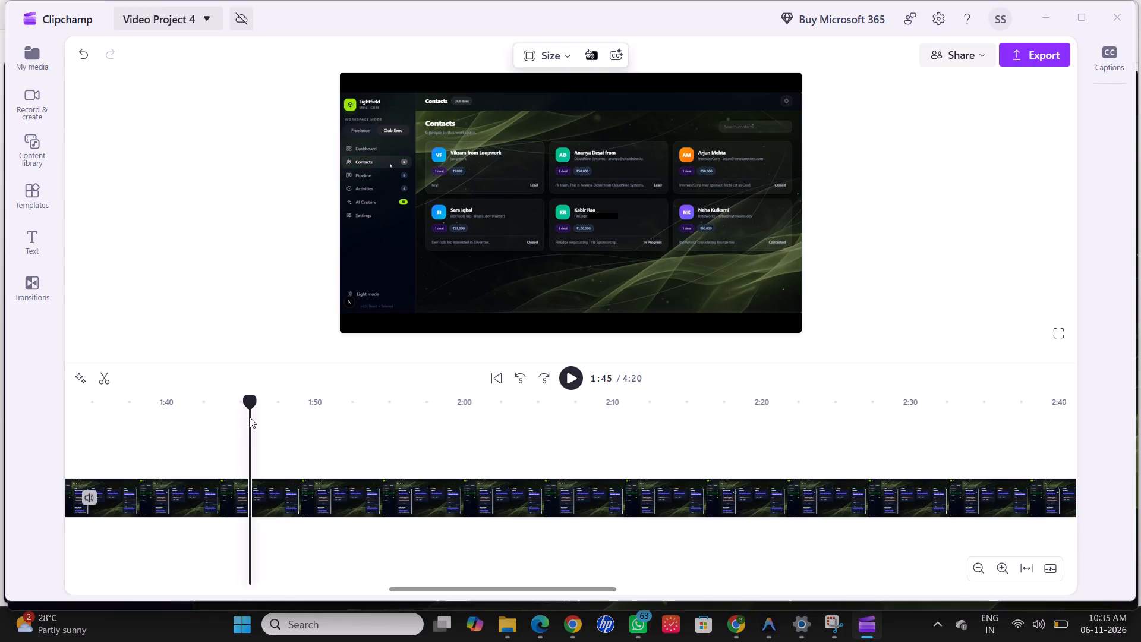
{"action": "left_click", "coordinate": [234, 416]}
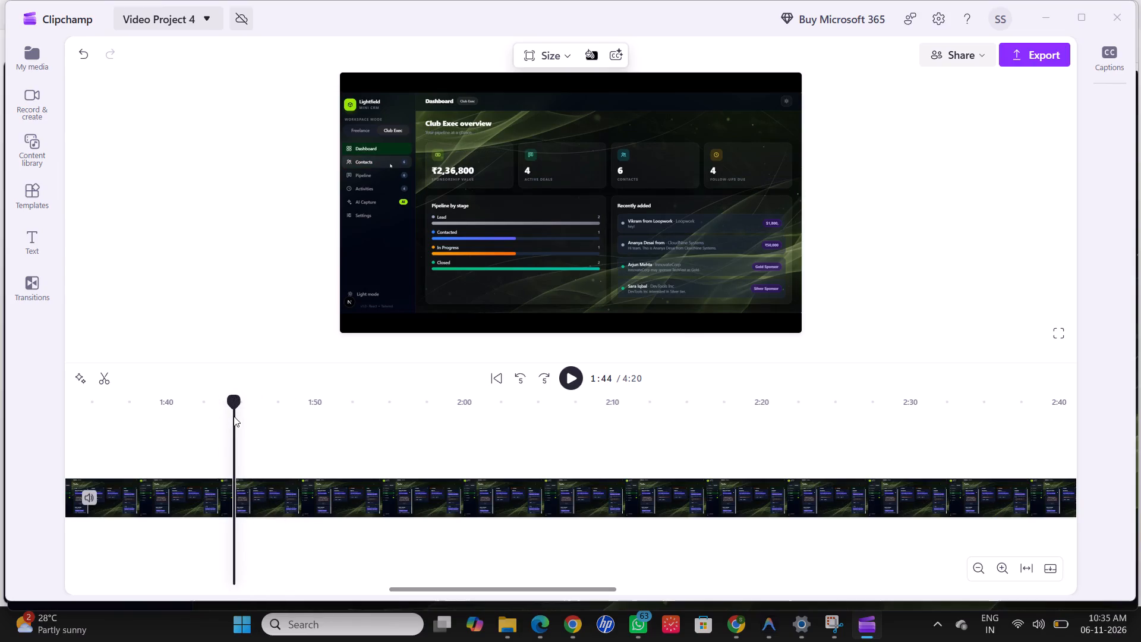
{"action": "left_click", "coordinate": [245, 421]}
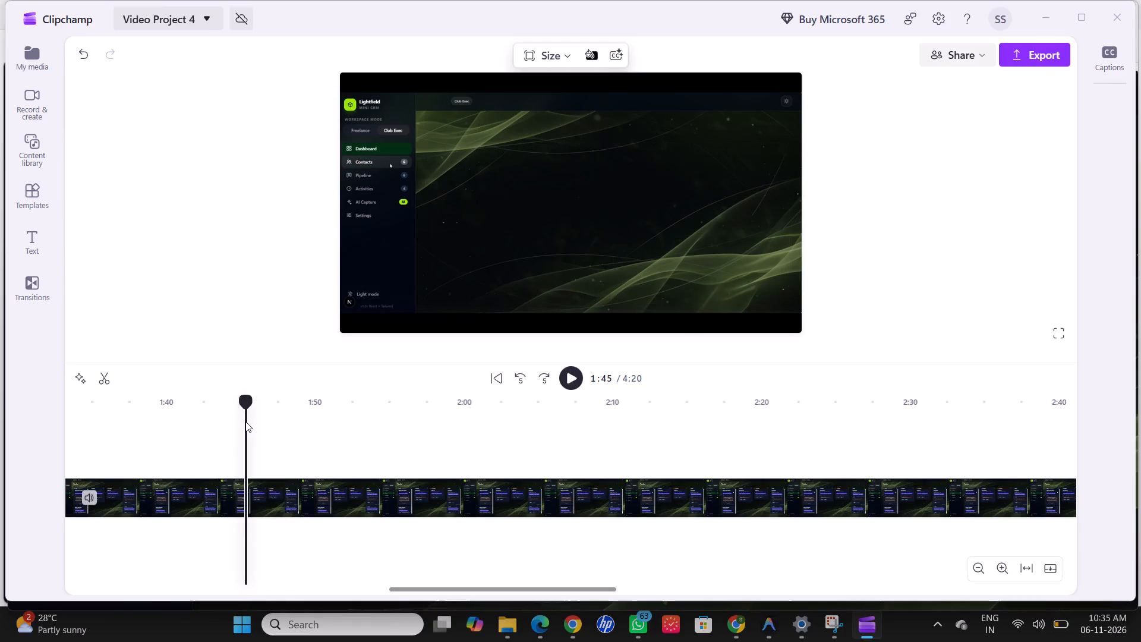
{"action": "left_click", "coordinate": [470, 432]}
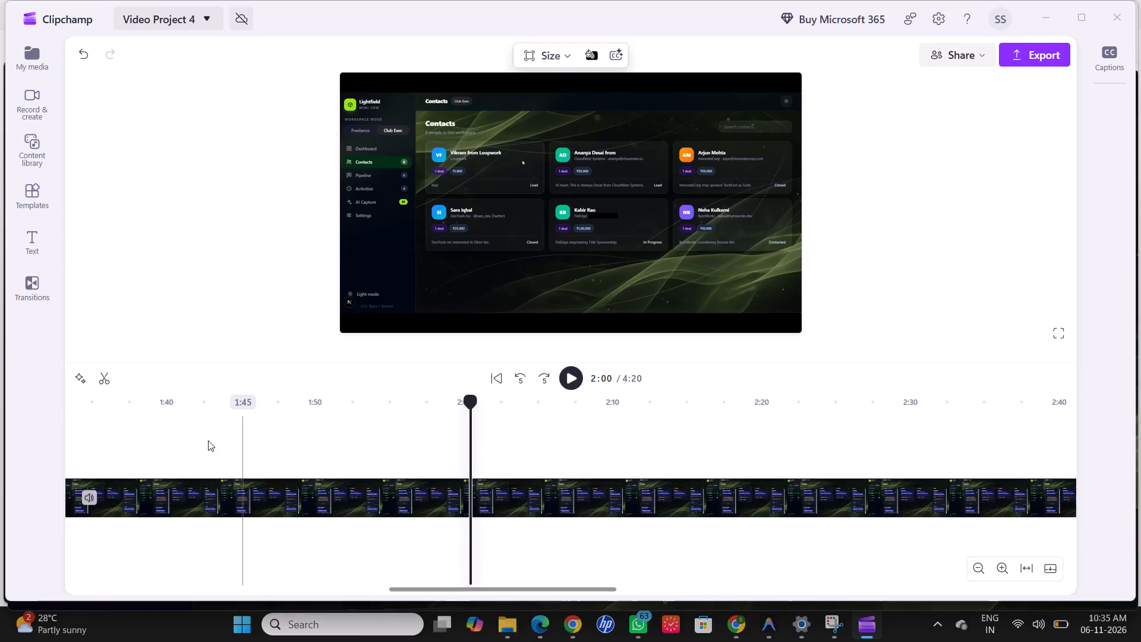
{"action": "left_click", "coordinate": [216, 445]}
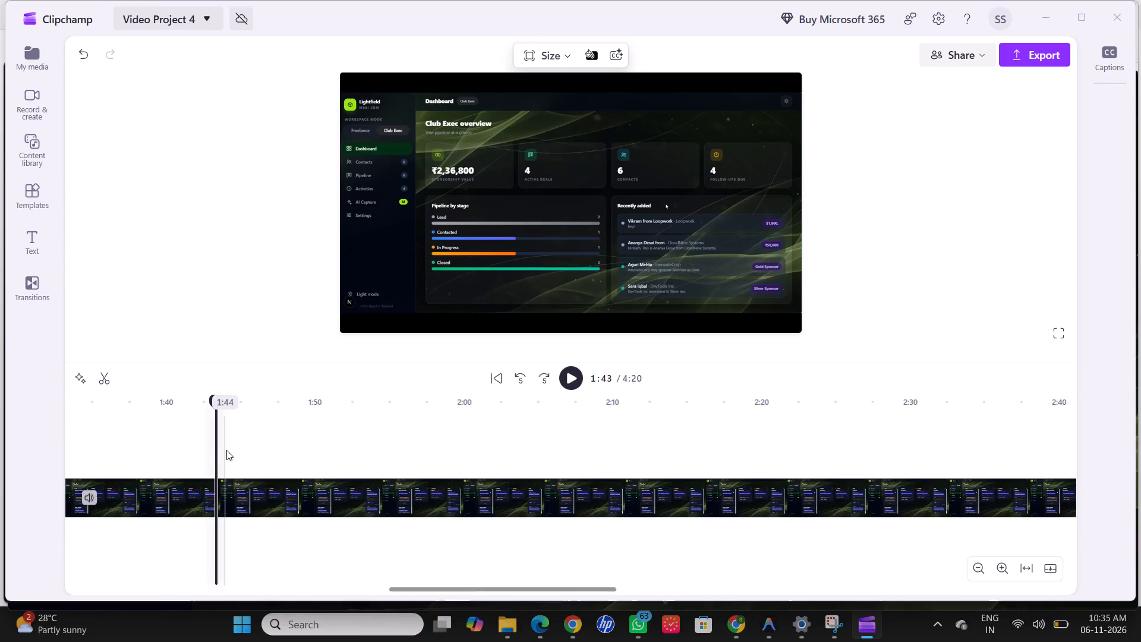
{"action": "left_click", "coordinate": [226, 450]}
{"action": "left_click", "coordinate": [226, 450]}
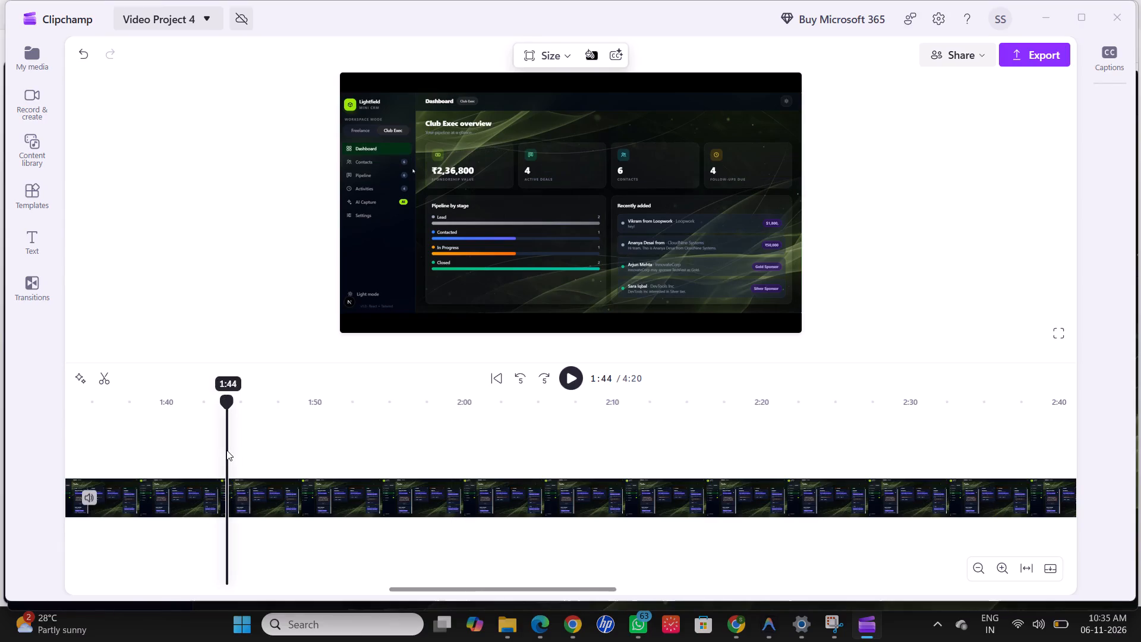
{"action": "left_click", "coordinate": [232, 453]}
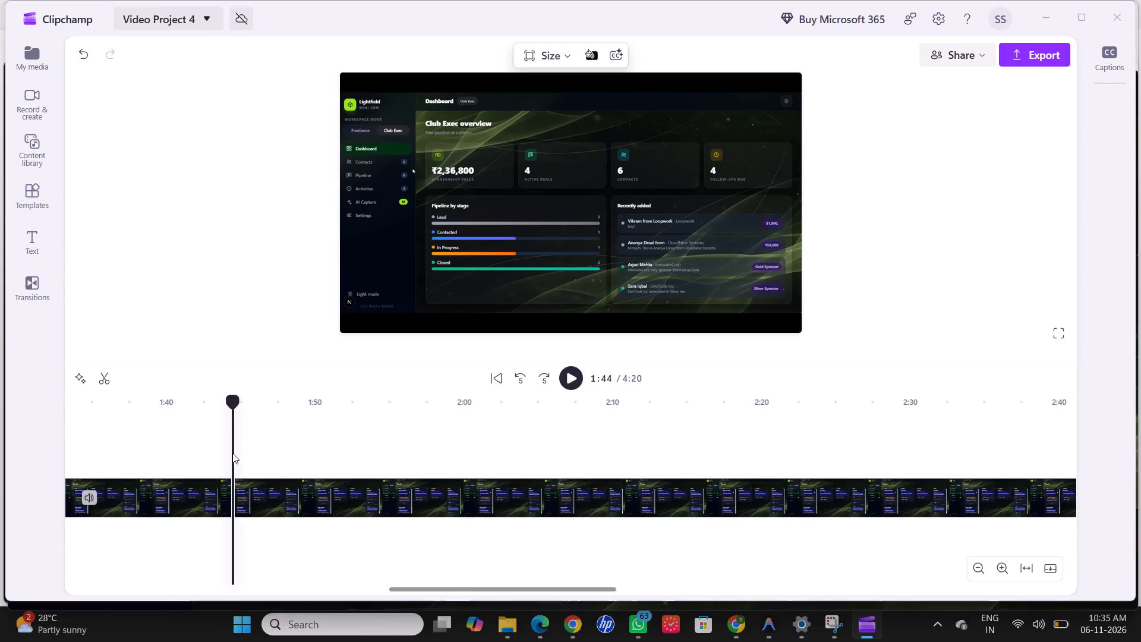
{"action": "left_click", "coordinate": [238, 457]}
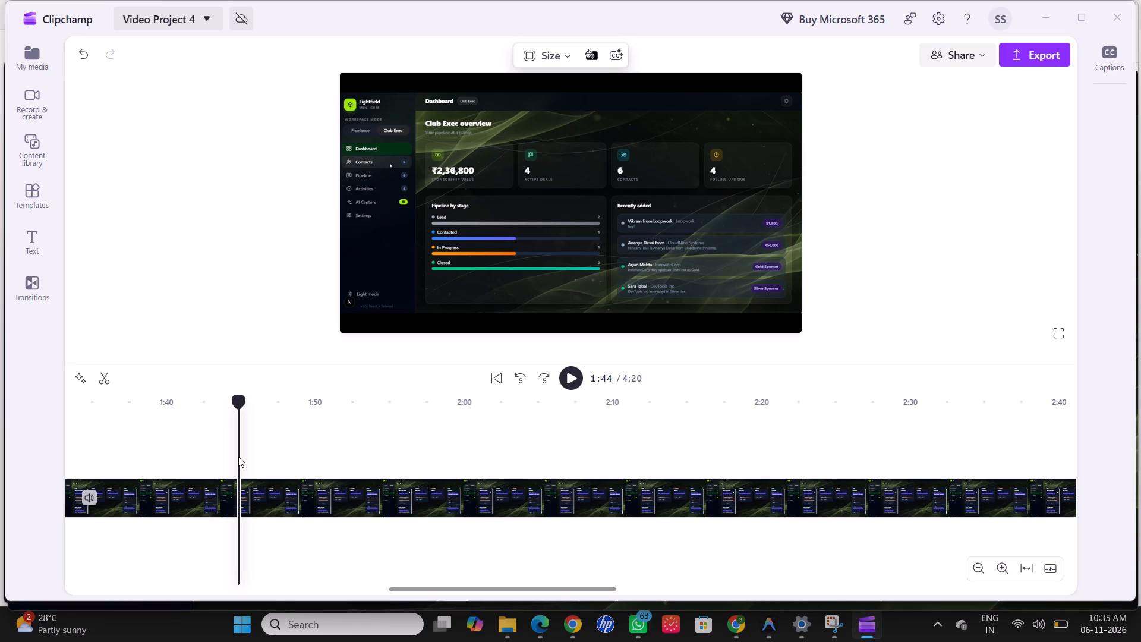
{"action": "left_click", "coordinate": [106, 373]}
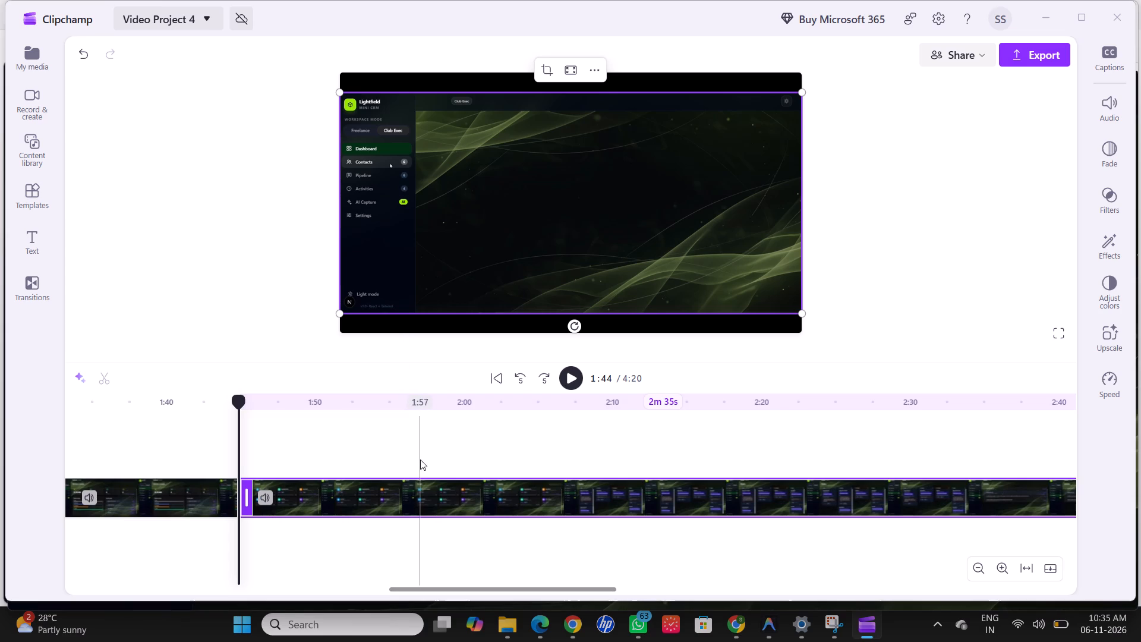
Split the recording again at 1:57, while the Contacts page is still shown.
{"action": "left_click", "coordinate": [420, 460]}
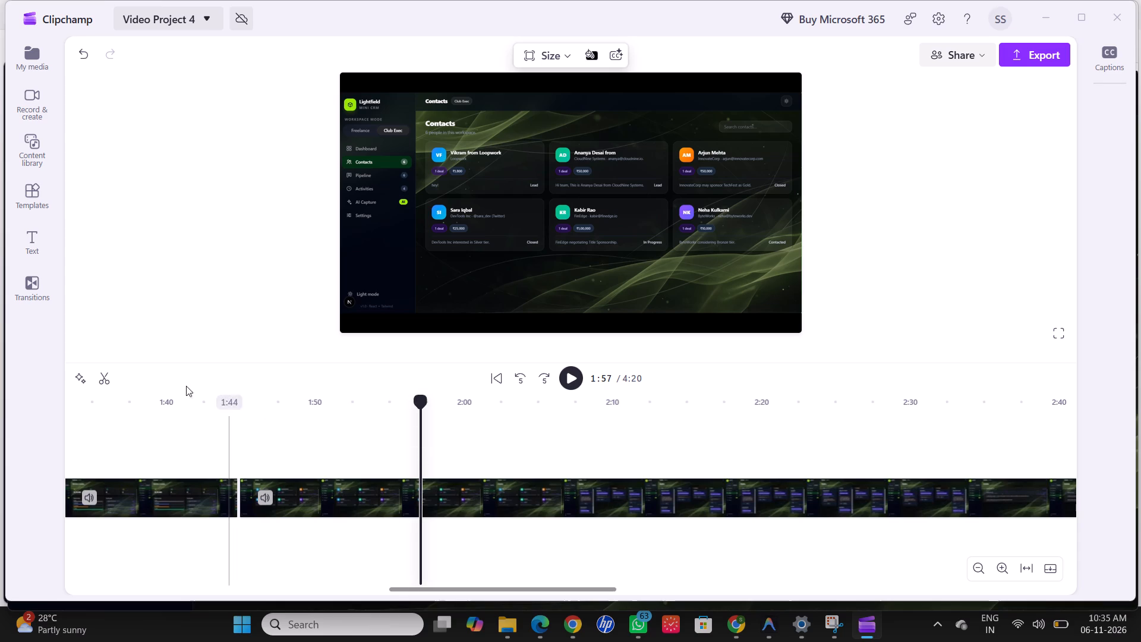
{"action": "left_click", "coordinate": [101, 378]}
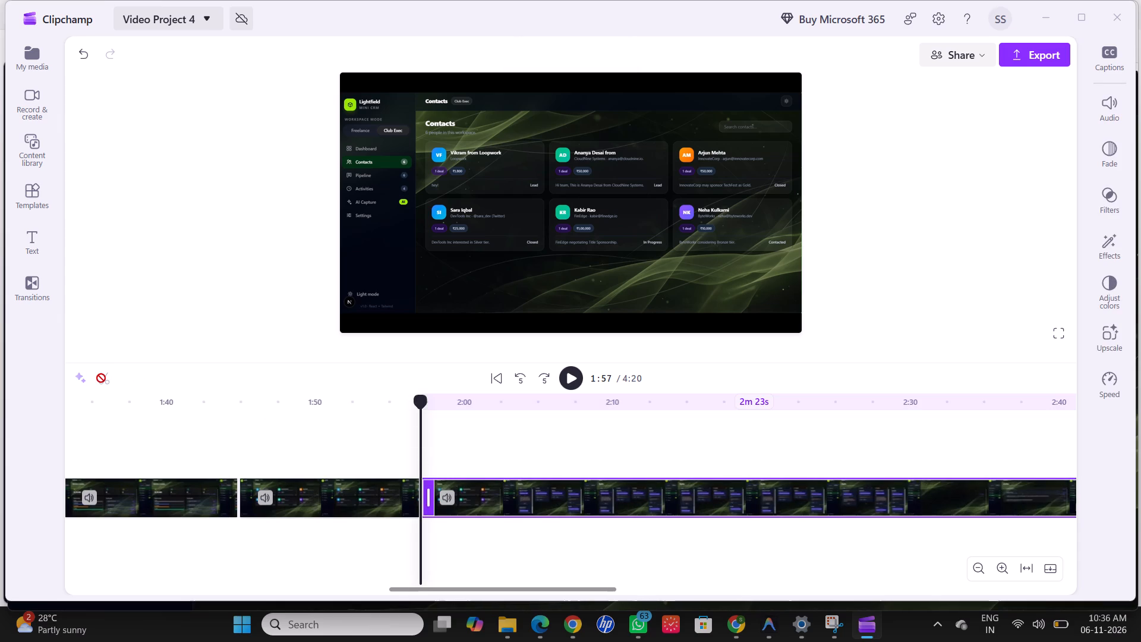
Select the clip between the two splits, collapse the timeline, preview the footage from 1:57 and return to 1:45.
{"action": "left_click", "coordinate": [282, 502]}
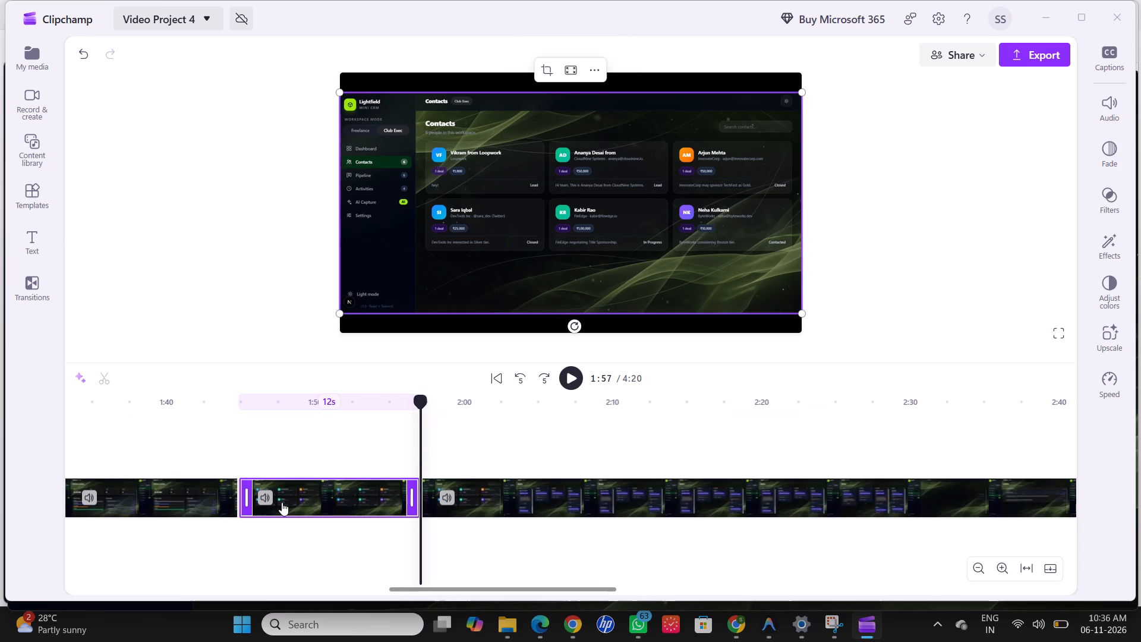
{"action": "left_click", "coordinate": [1044, 565]}
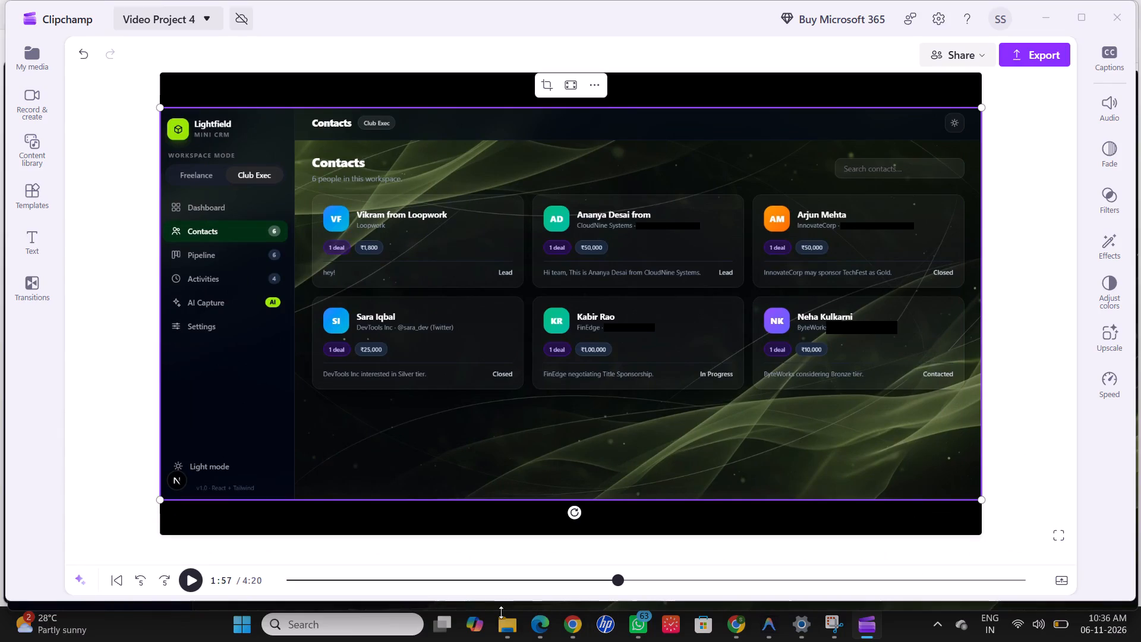
{"action": "left_click", "coordinate": [197, 574]}
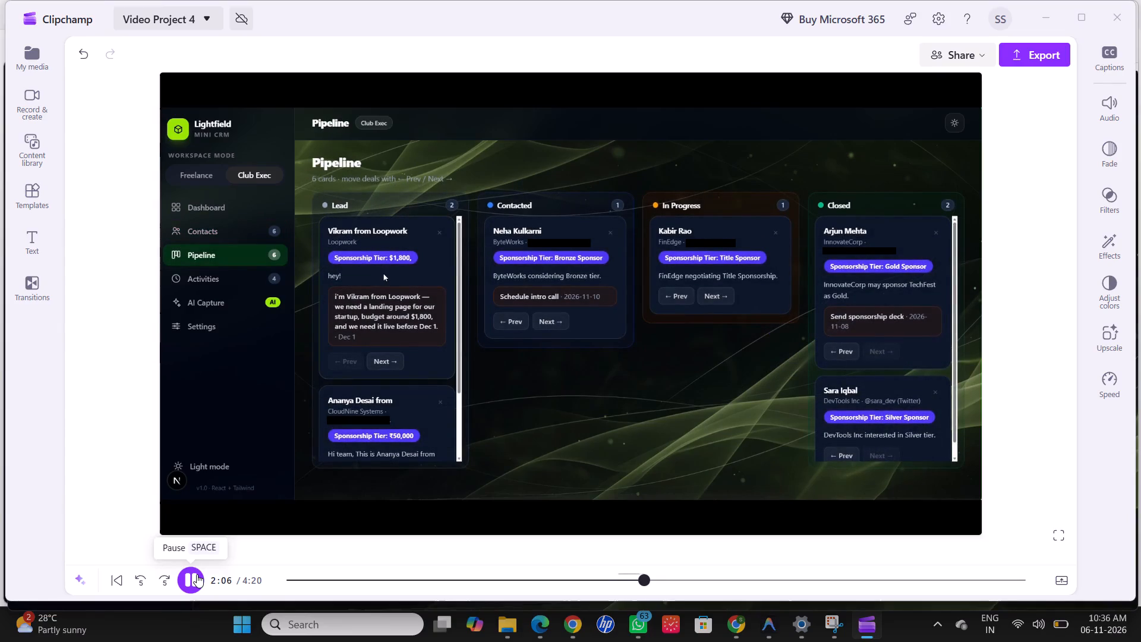
{"action": "left_click", "coordinate": [585, 575]}
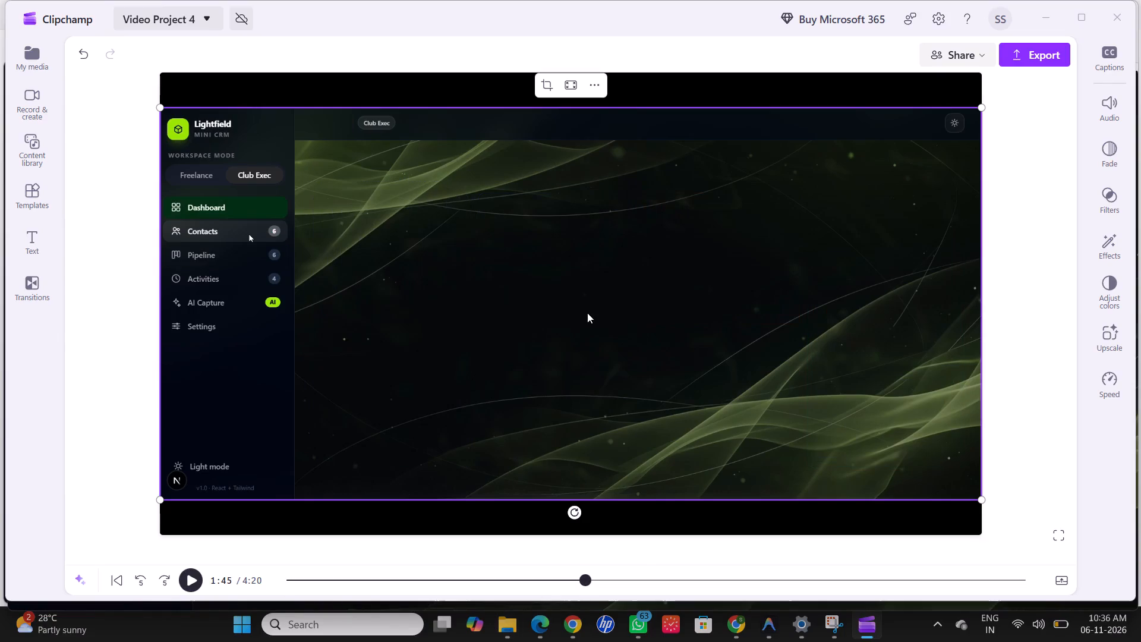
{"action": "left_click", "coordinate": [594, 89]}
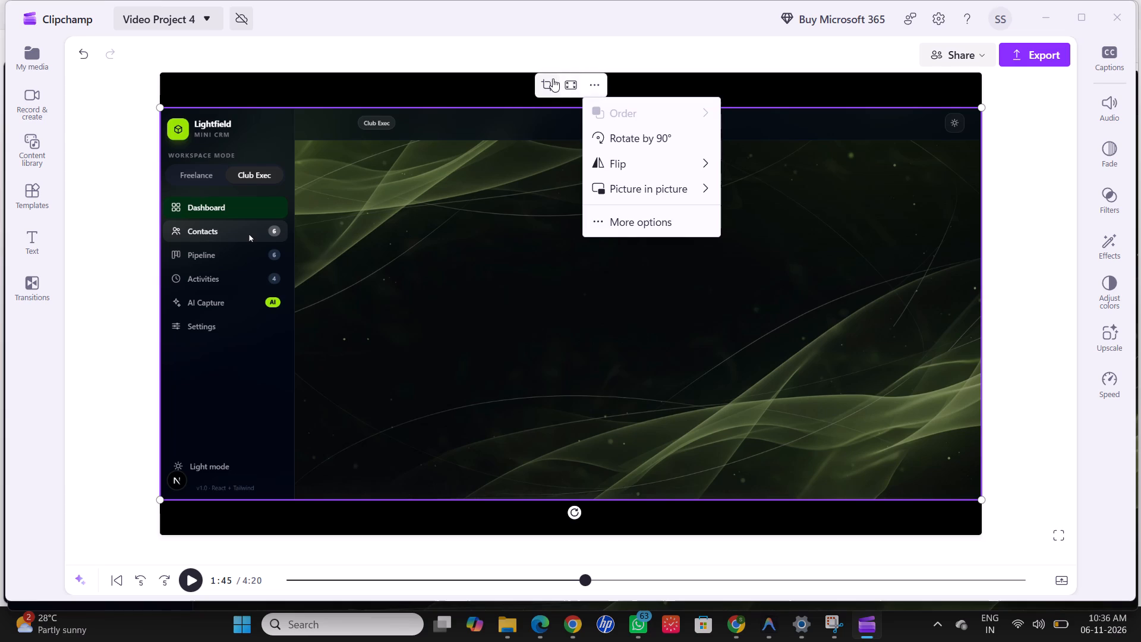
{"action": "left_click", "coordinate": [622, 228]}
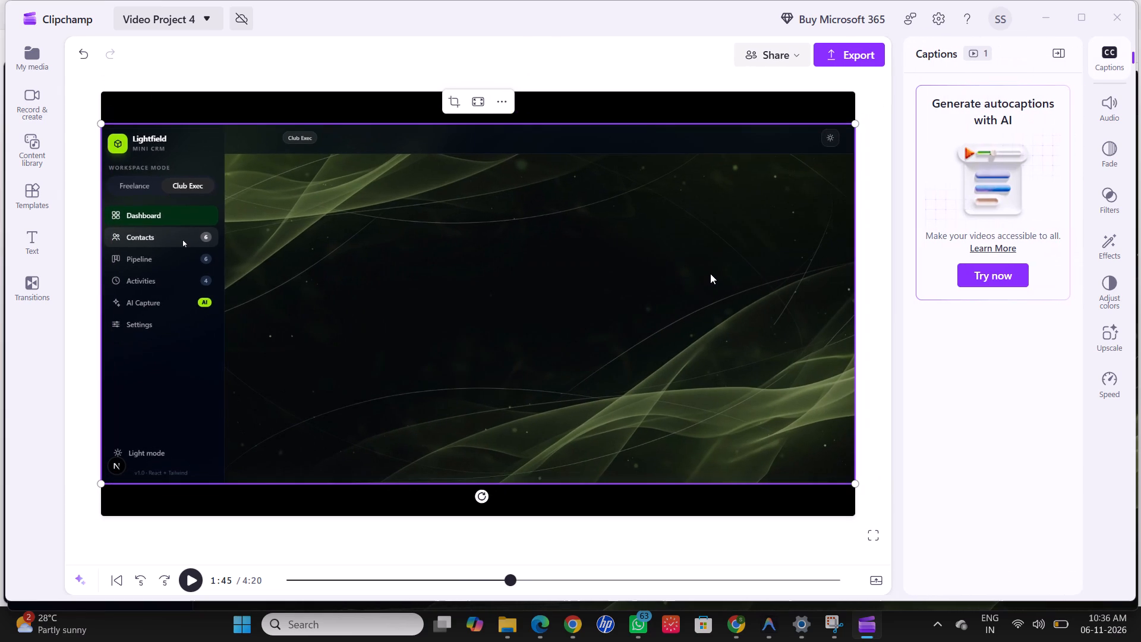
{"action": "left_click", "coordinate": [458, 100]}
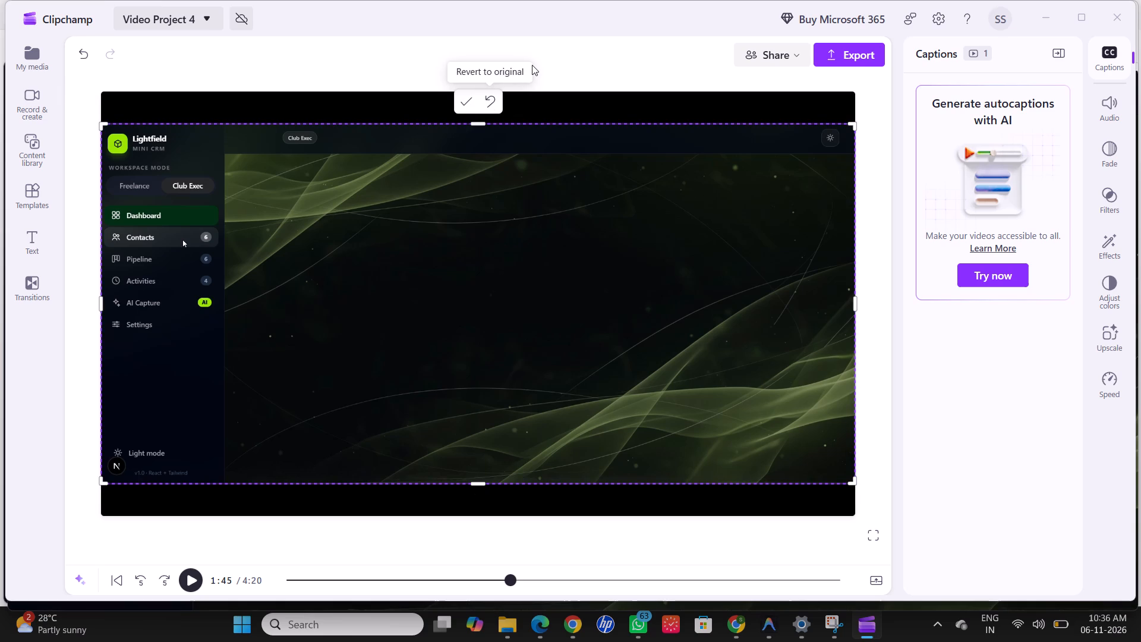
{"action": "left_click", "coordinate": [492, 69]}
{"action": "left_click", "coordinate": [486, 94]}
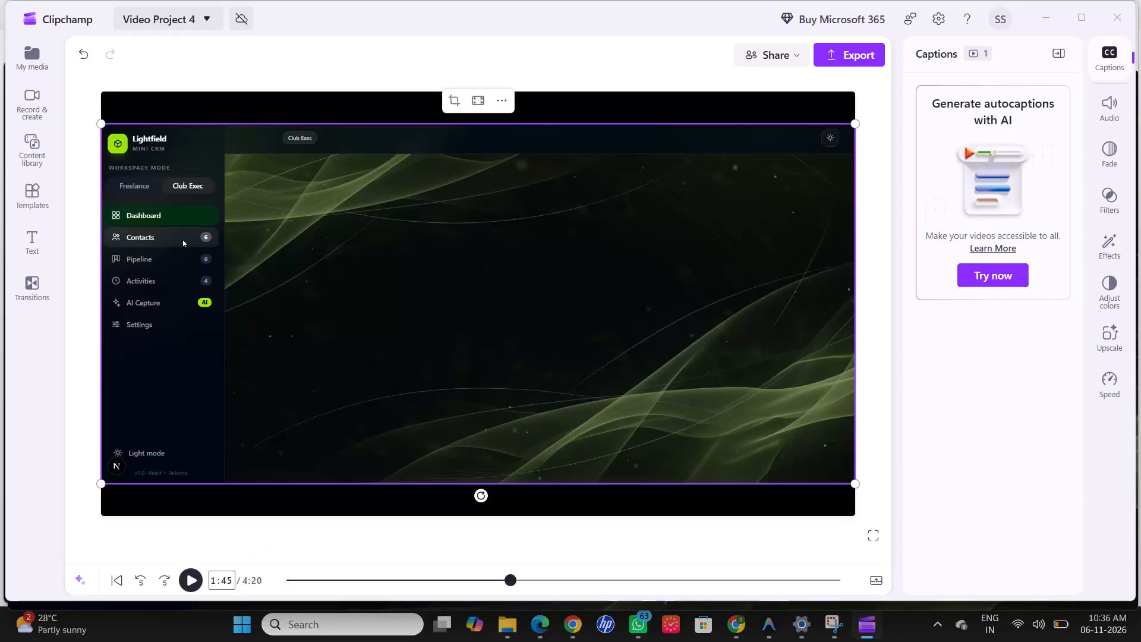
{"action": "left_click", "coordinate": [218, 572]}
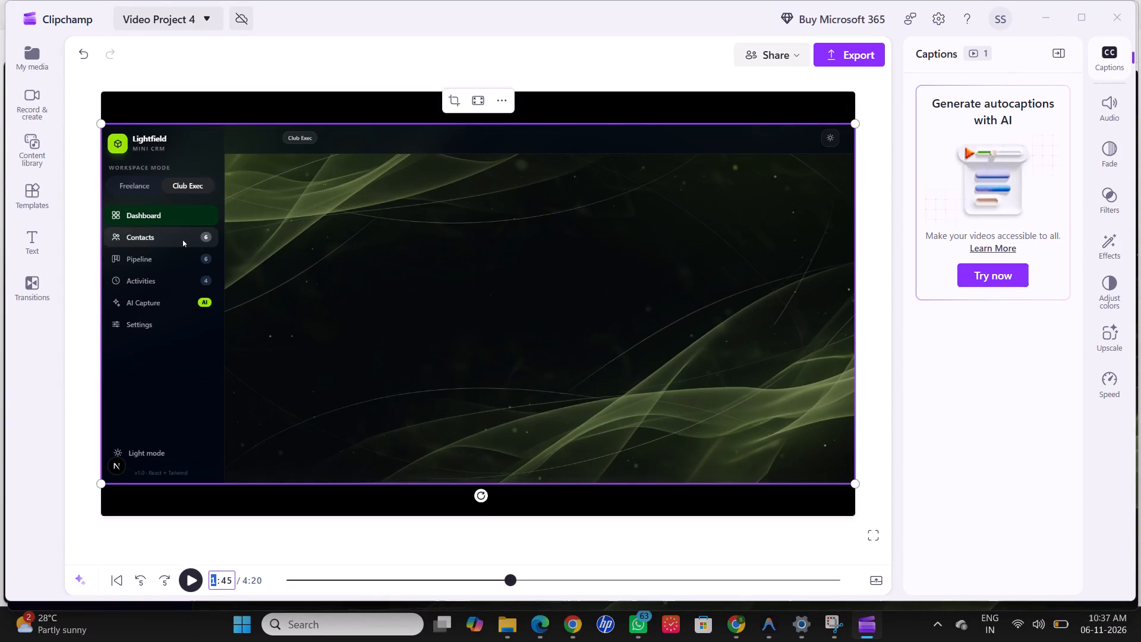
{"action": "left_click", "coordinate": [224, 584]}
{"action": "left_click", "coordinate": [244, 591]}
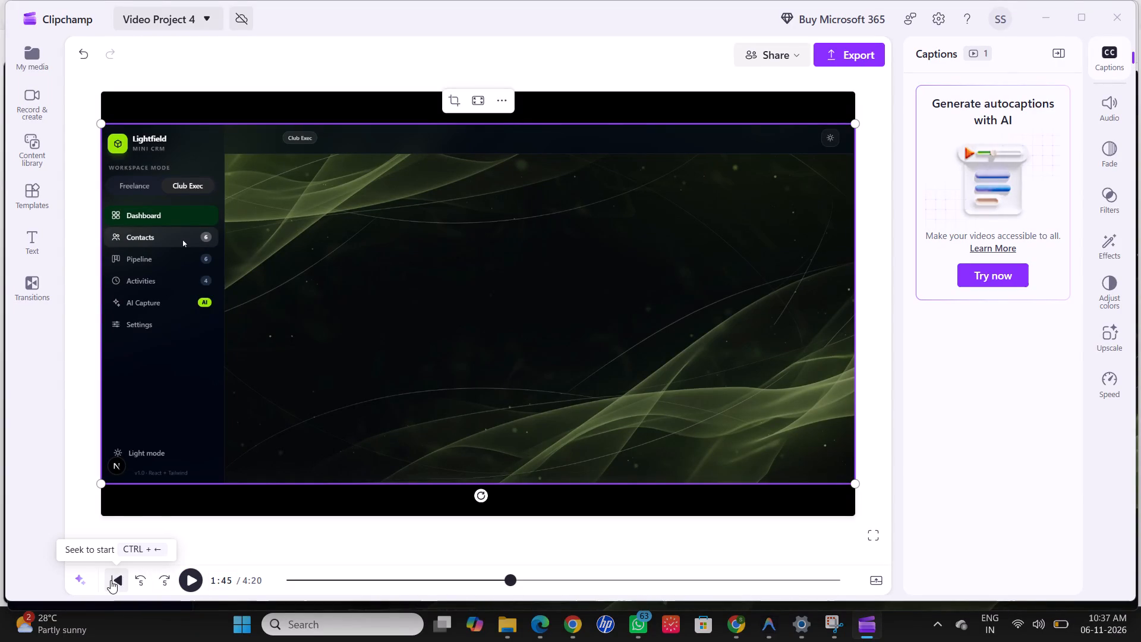
Start Auto cut on the footage, allowing audio transcription with English (United States) as the media language.
{"action": "left_click", "coordinate": [86, 577]}
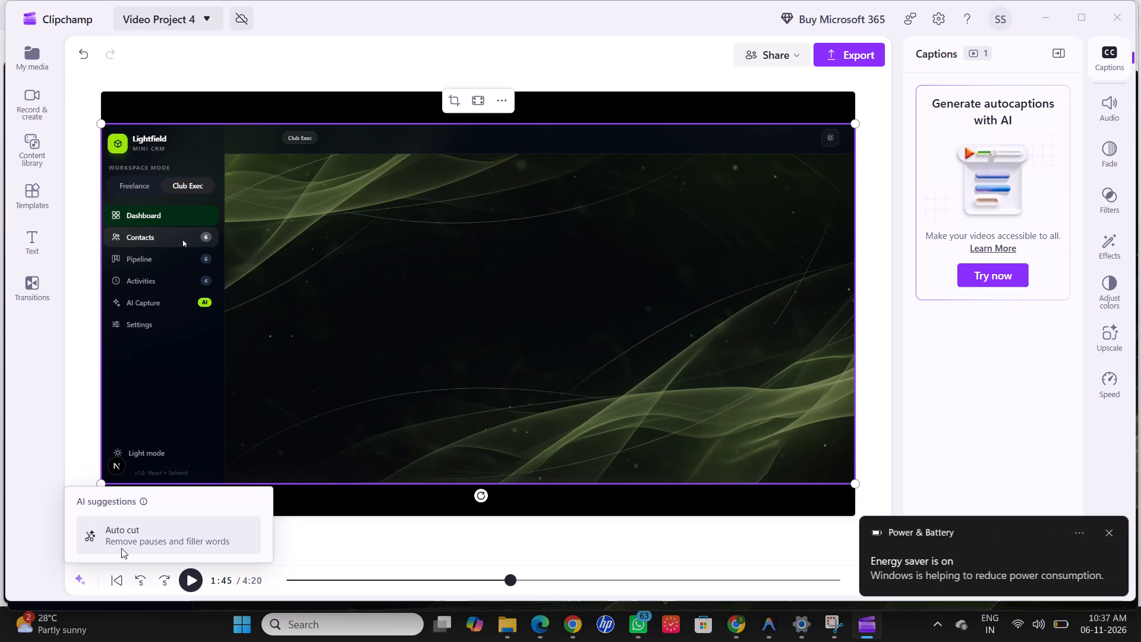
{"action": "left_click", "coordinate": [121, 547]}
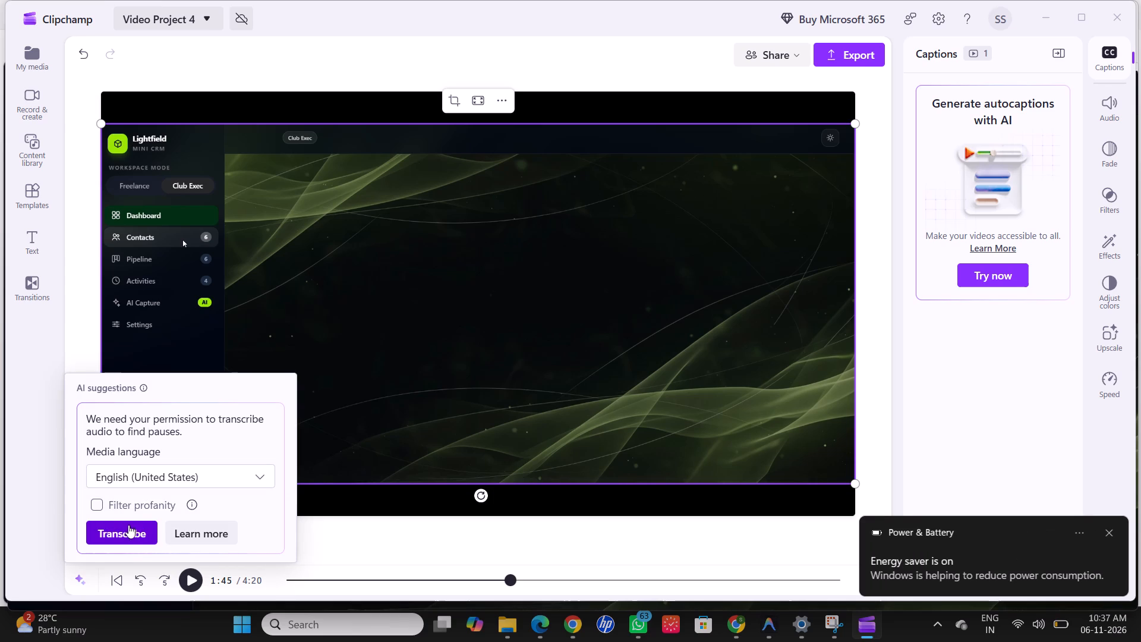
{"action": "left_click", "coordinate": [130, 527]}
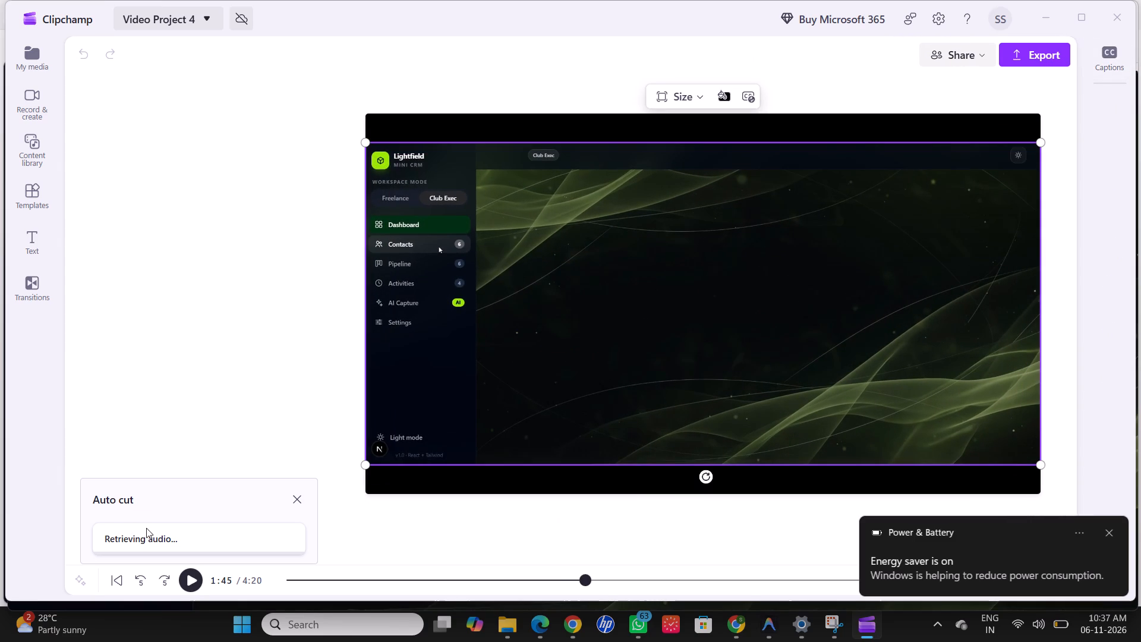
{"action": "left_click", "coordinate": [212, 536]}
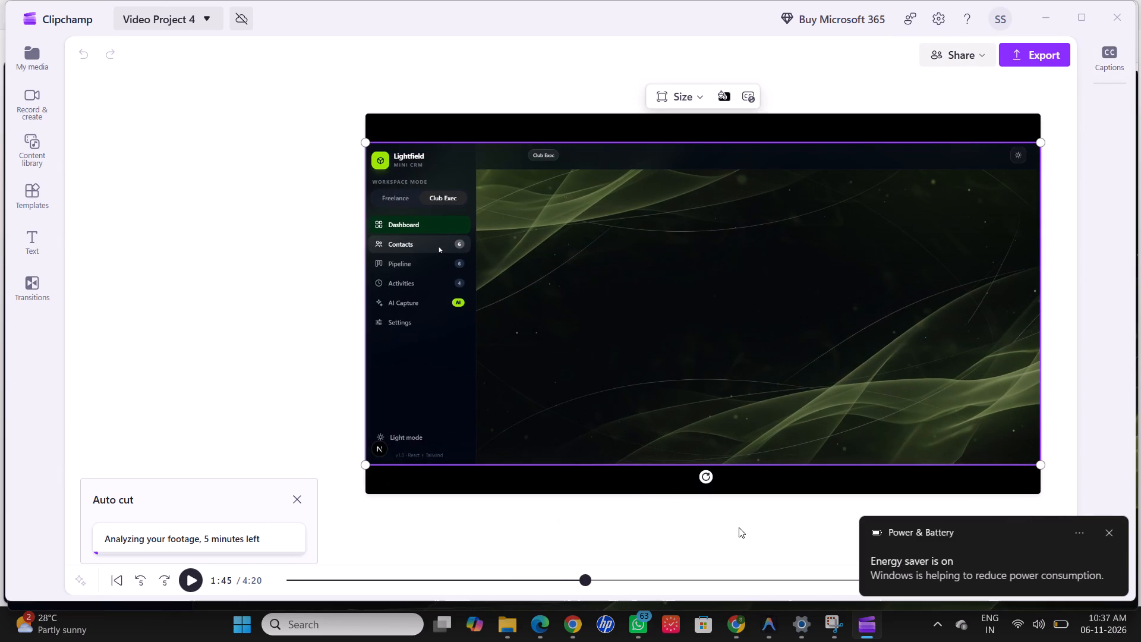
{"action": "left_click", "coordinate": [1114, 531]}
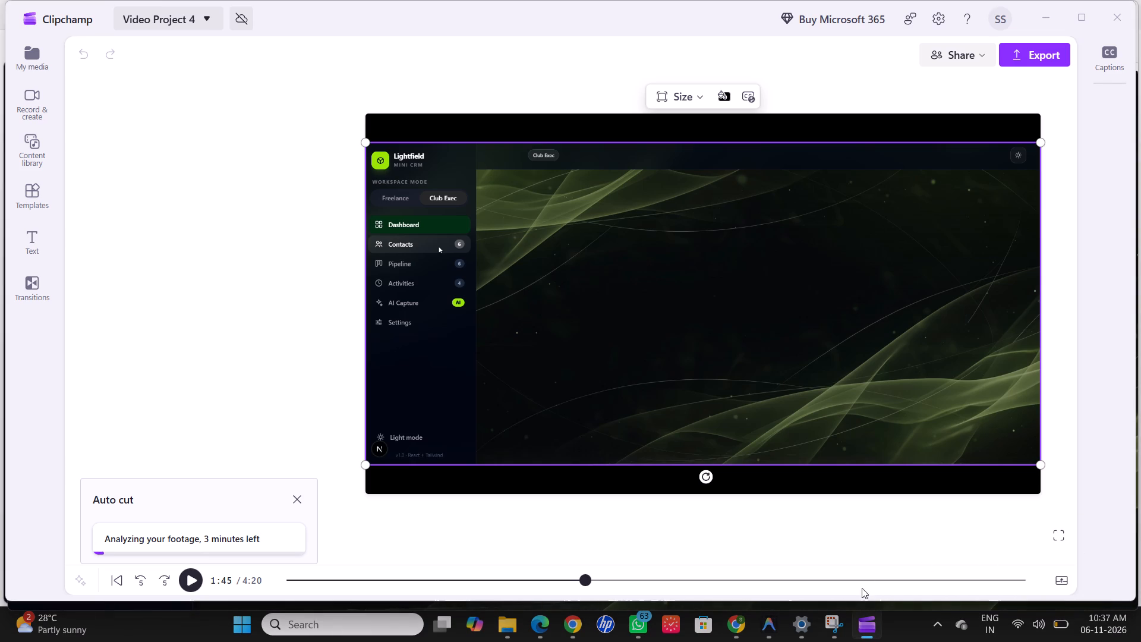
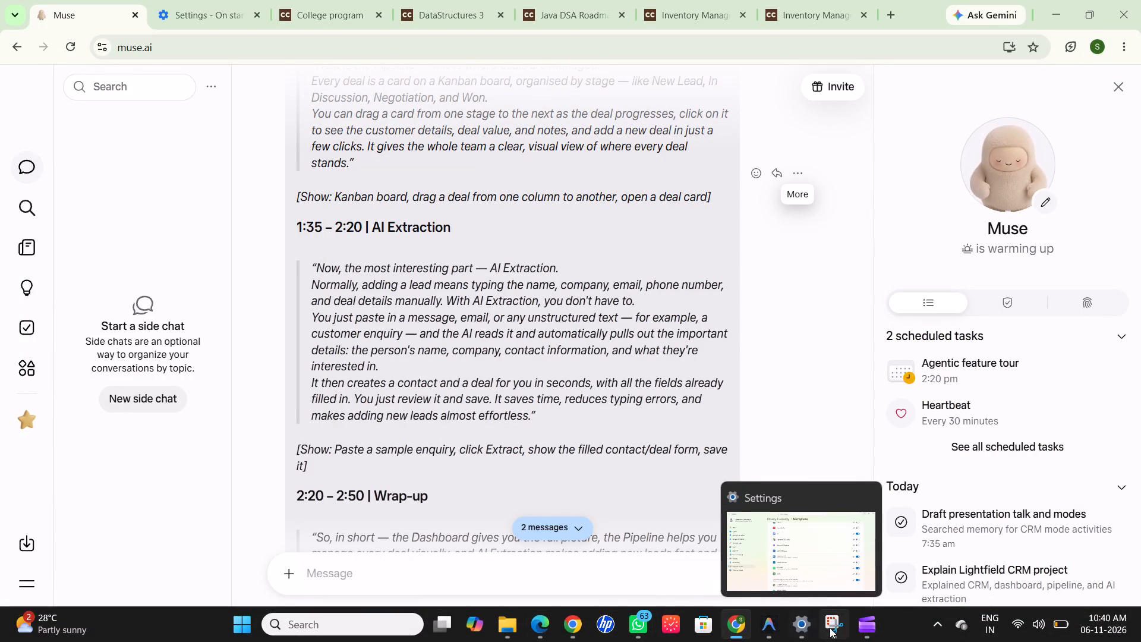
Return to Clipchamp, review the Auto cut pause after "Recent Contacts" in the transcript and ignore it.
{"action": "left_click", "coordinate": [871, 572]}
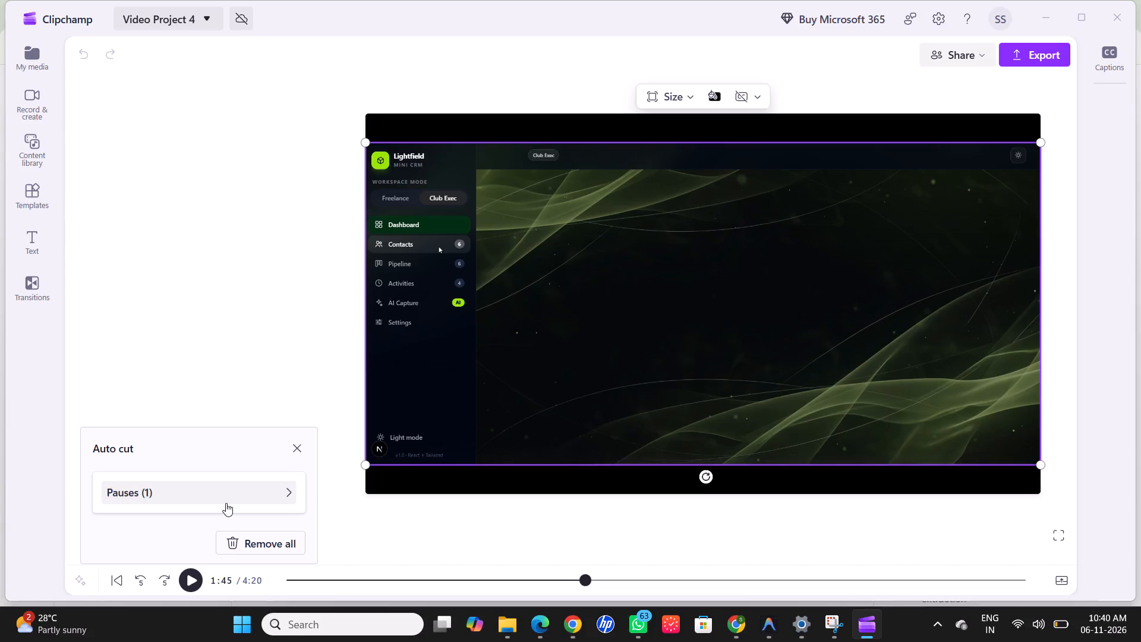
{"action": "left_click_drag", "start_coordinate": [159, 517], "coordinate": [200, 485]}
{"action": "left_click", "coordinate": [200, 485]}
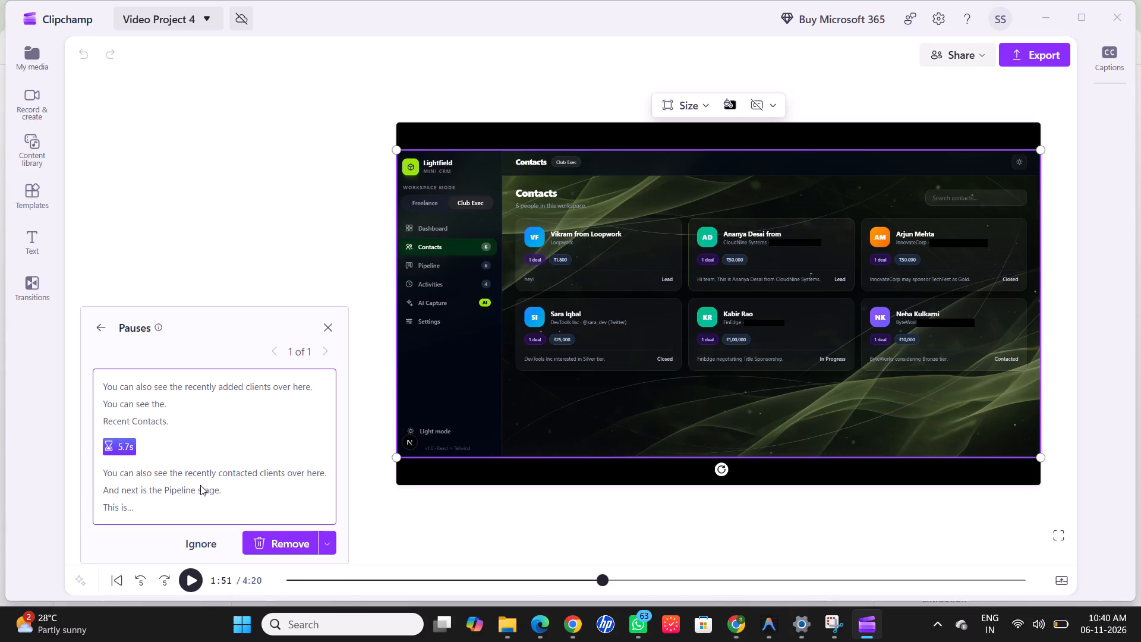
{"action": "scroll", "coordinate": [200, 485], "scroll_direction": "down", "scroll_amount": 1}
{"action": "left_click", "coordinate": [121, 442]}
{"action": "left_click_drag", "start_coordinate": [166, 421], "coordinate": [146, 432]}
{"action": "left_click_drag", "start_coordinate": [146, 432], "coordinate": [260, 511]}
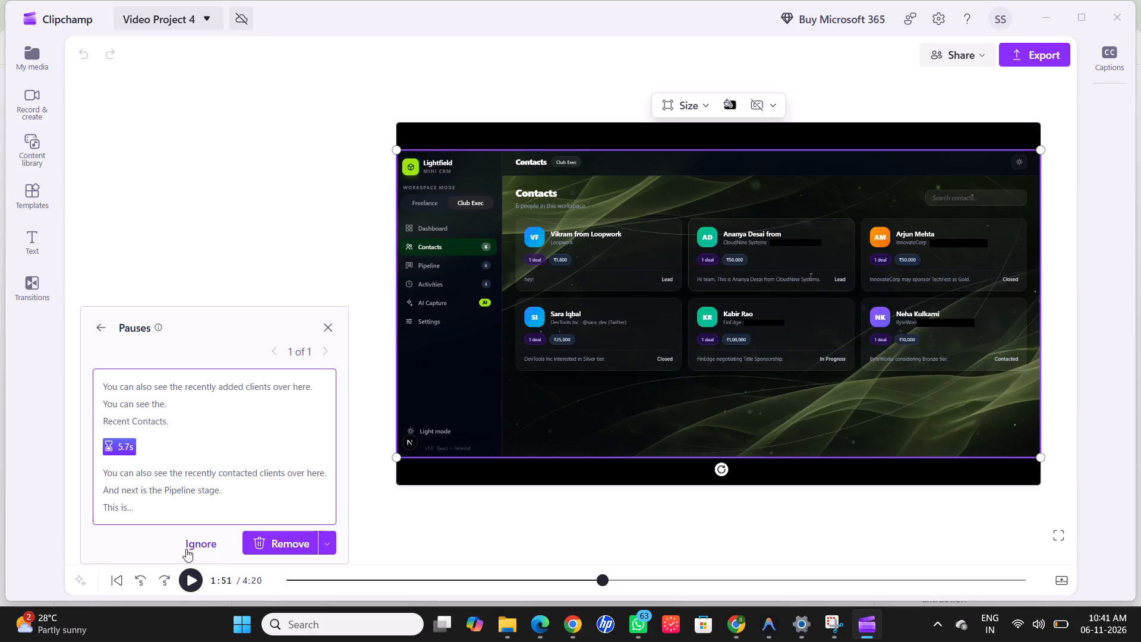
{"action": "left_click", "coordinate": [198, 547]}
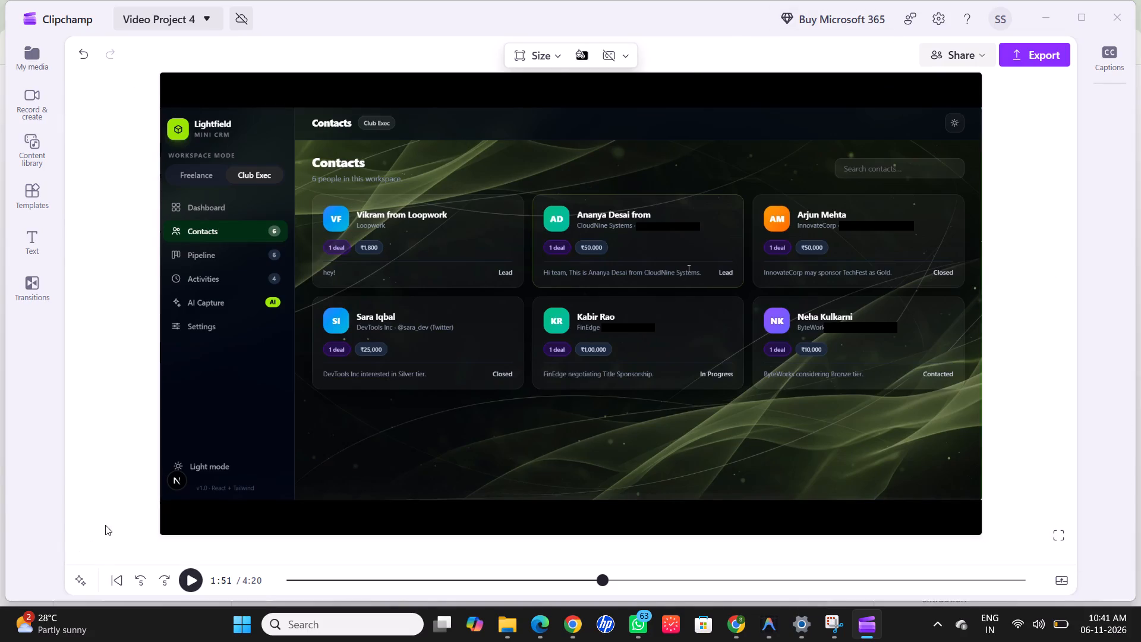
Look through the templates, content library, transitions, recording, caption and media options for ways to edit the recording.
{"action": "left_click", "coordinate": [26, 204]}
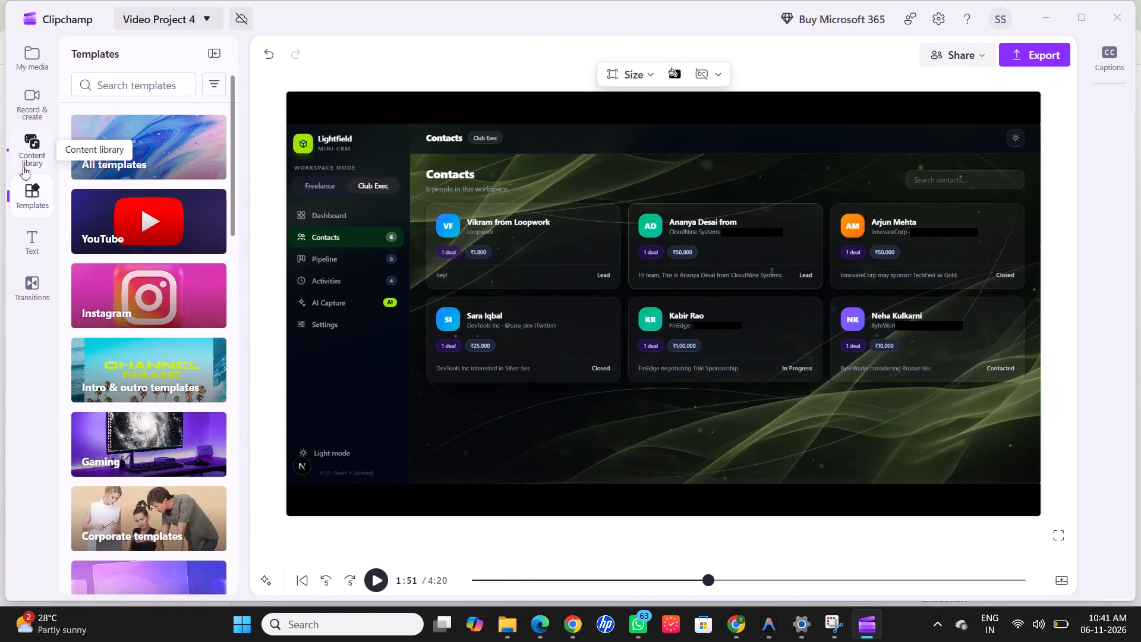
{"action": "left_click", "coordinate": [23, 166]}
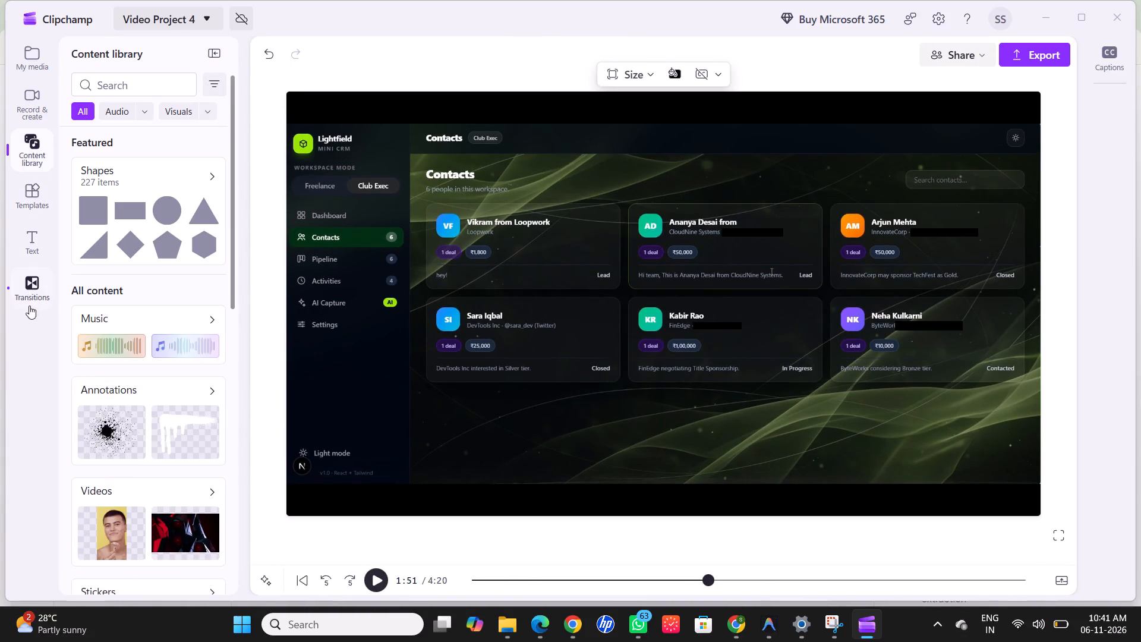
{"action": "left_click", "coordinate": [29, 295]}
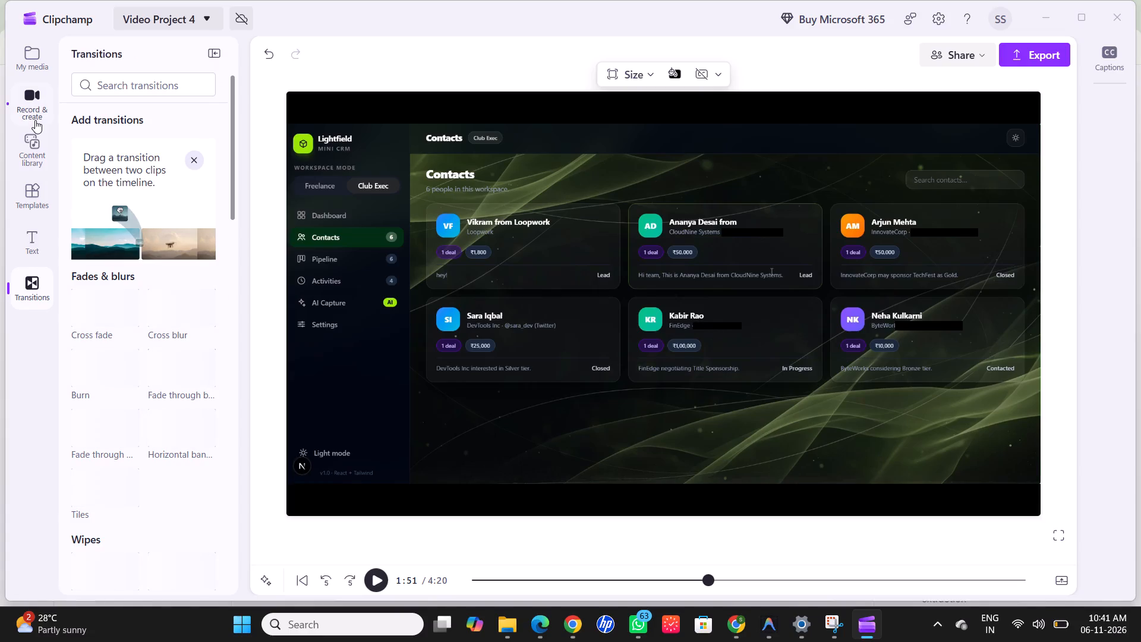
{"action": "left_click", "coordinate": [33, 103]}
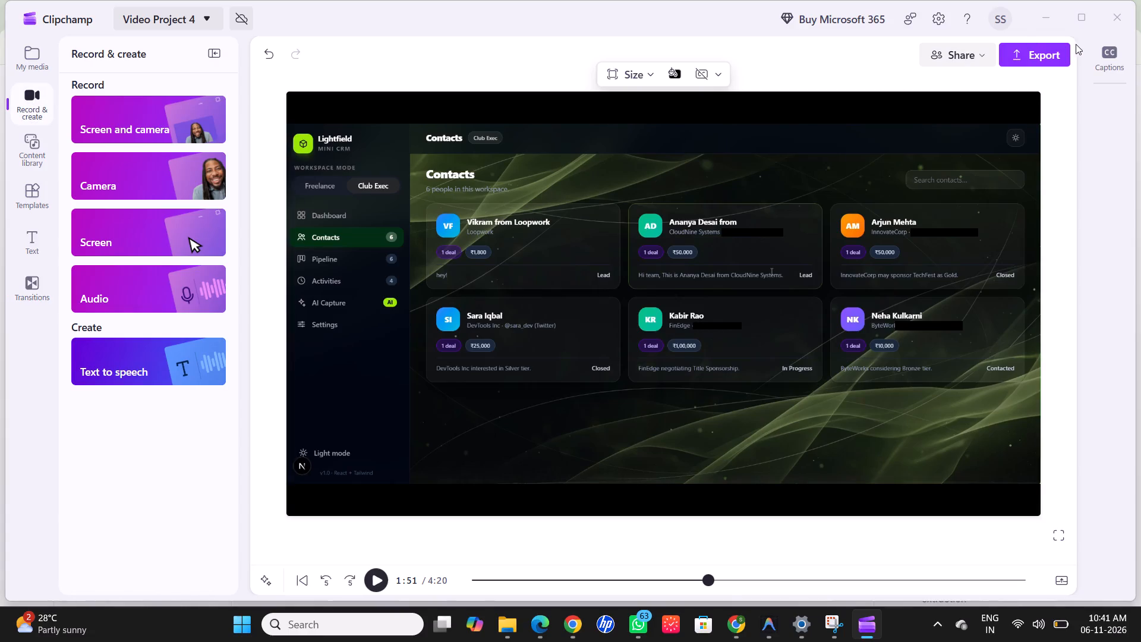
{"action": "left_click", "coordinate": [722, 72]}
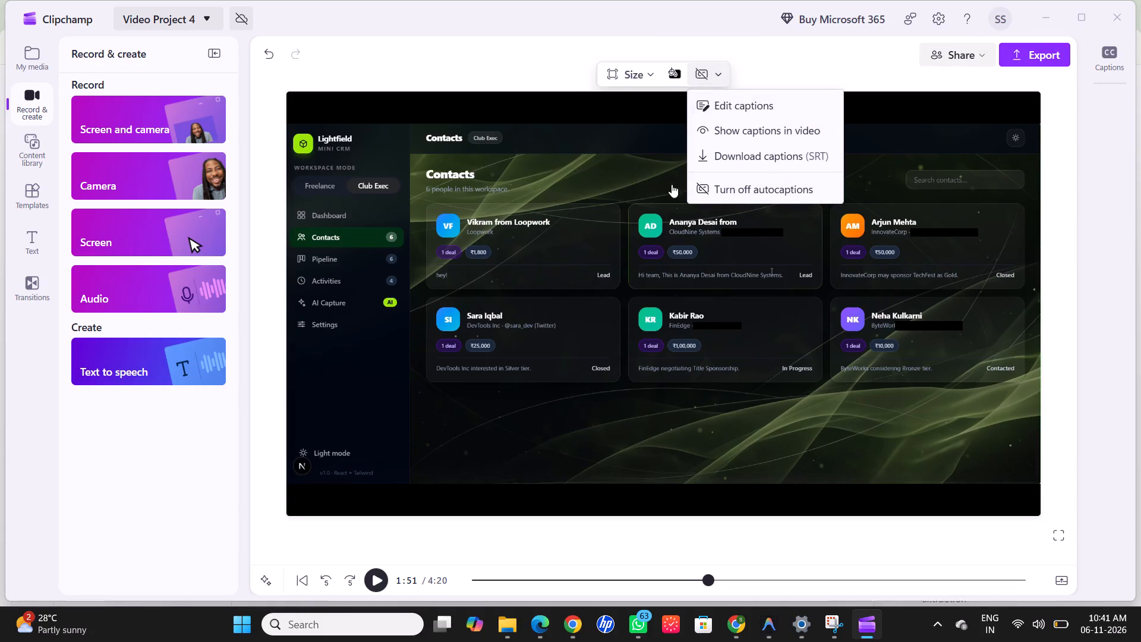
{"action": "left_click", "coordinate": [590, 390]}
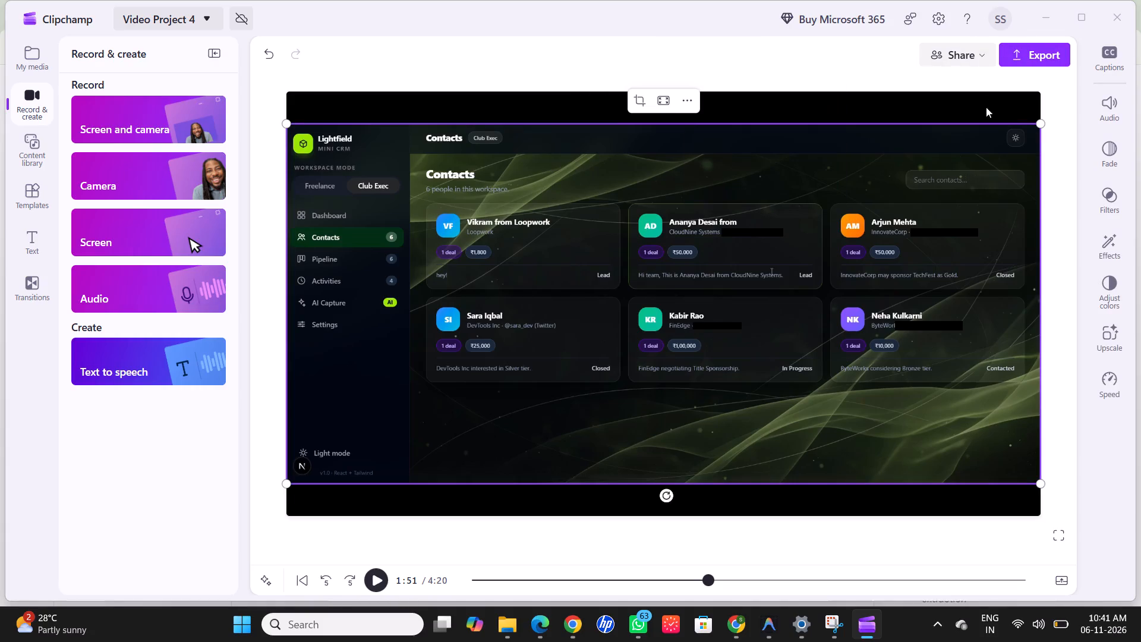
{"action": "left_click", "coordinate": [1044, 22]}
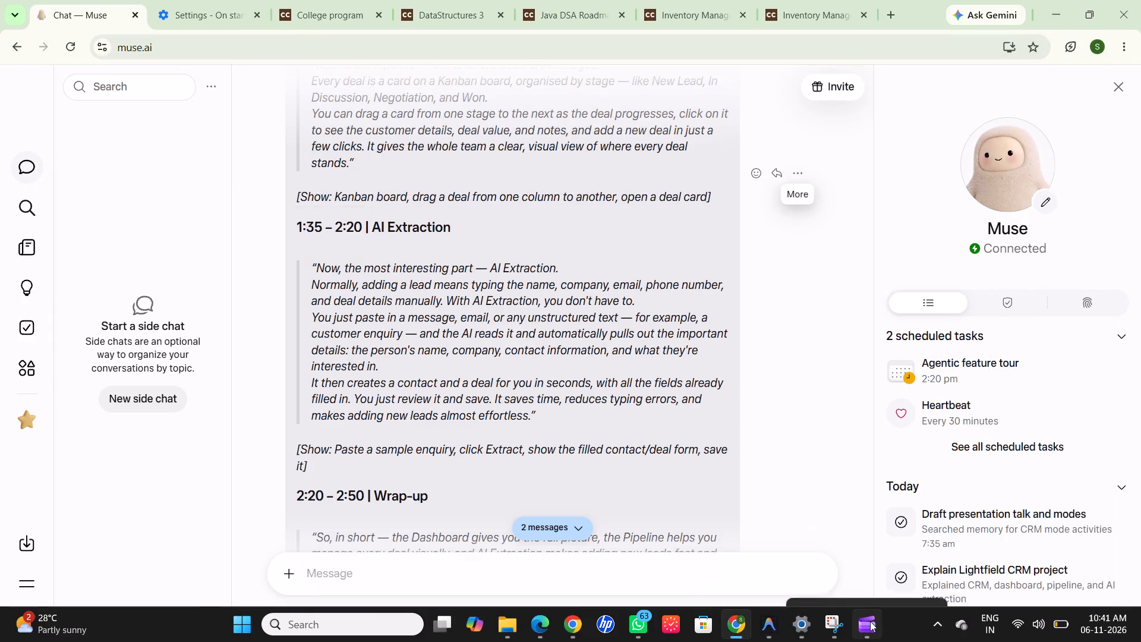
{"action": "left_click", "coordinate": [861, 550]}
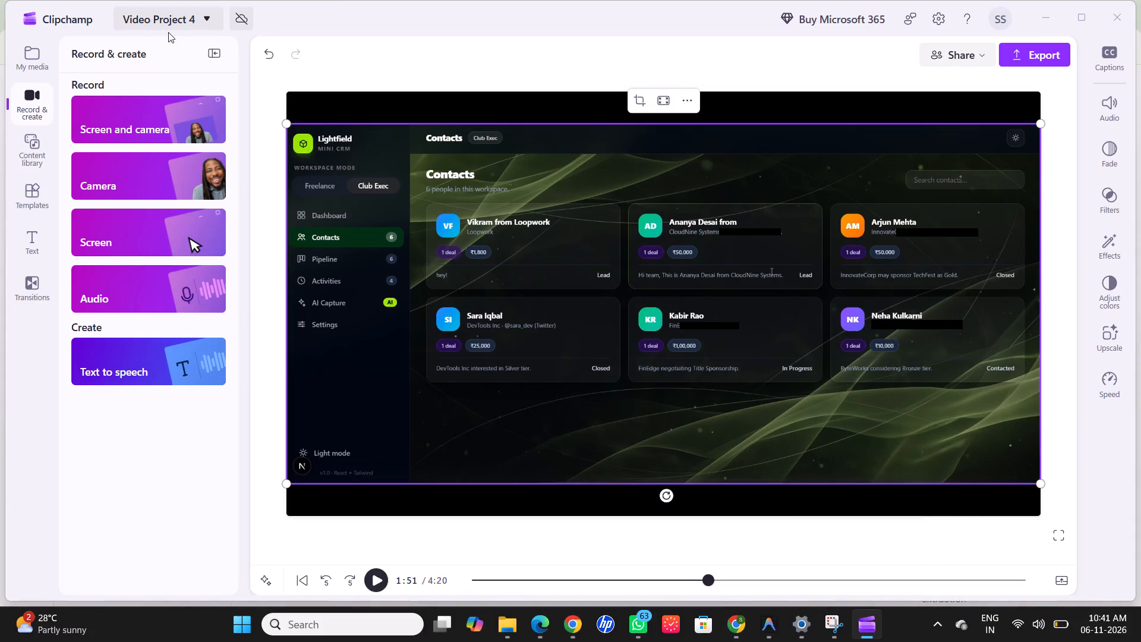
{"action": "left_click", "coordinate": [17, 66]}
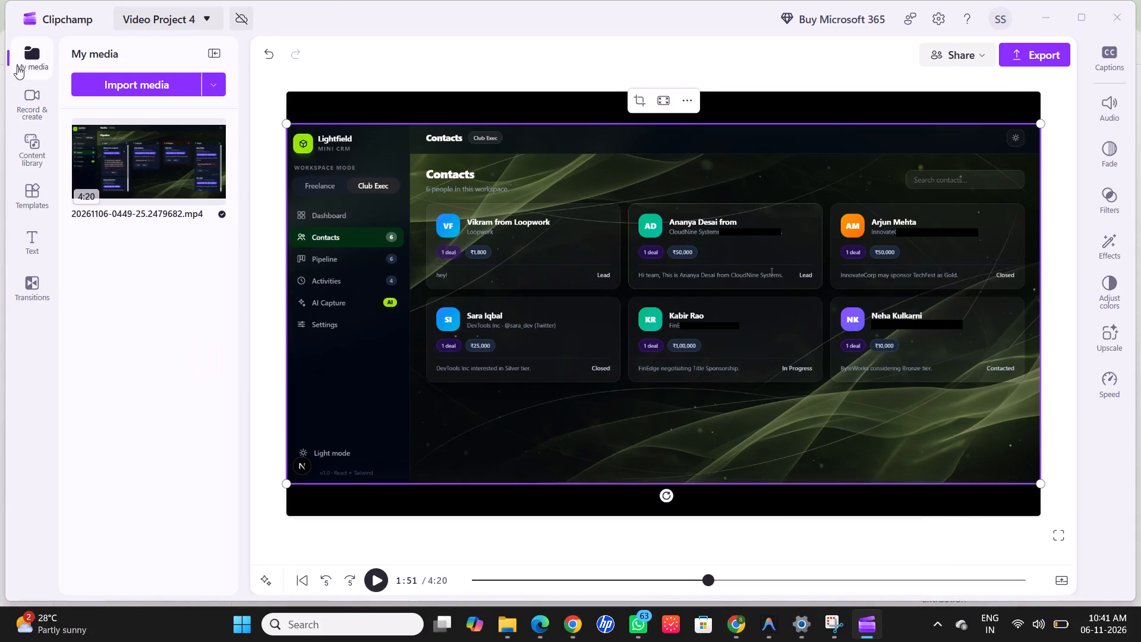
{"action": "triple_click", "coordinate": [17, 66]}
{"action": "double_click", "coordinate": [17, 66]}
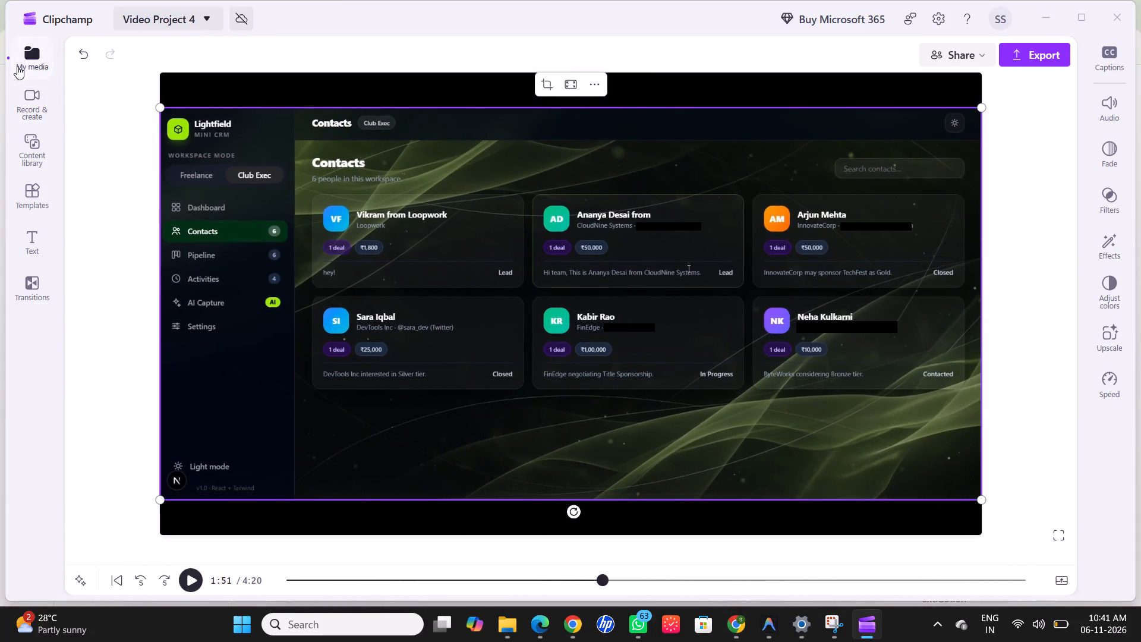
Undo all edits in Video Project 4 until the timeline is empty, and close Clipchamp.
{"action": "left_click", "coordinate": [84, 55]}
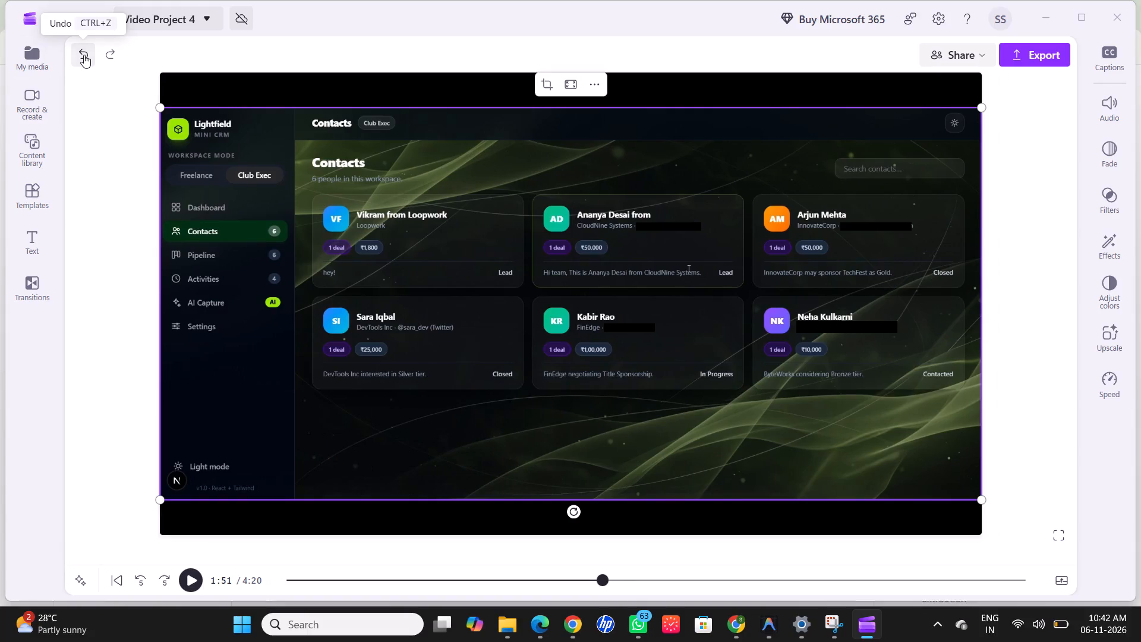
{"action": "left_click", "coordinate": [84, 55]}
{"action": "triple_click", "coordinate": [84, 55]}
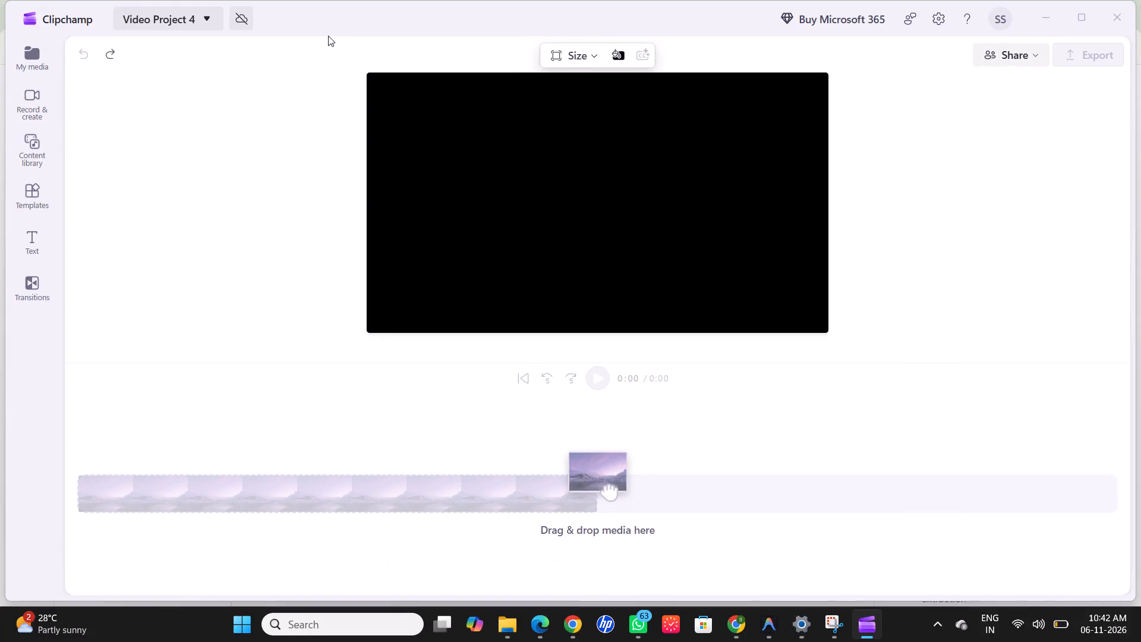
{"action": "left_click_drag", "start_coordinate": [1063, 24], "coordinate": [1124, 21]}
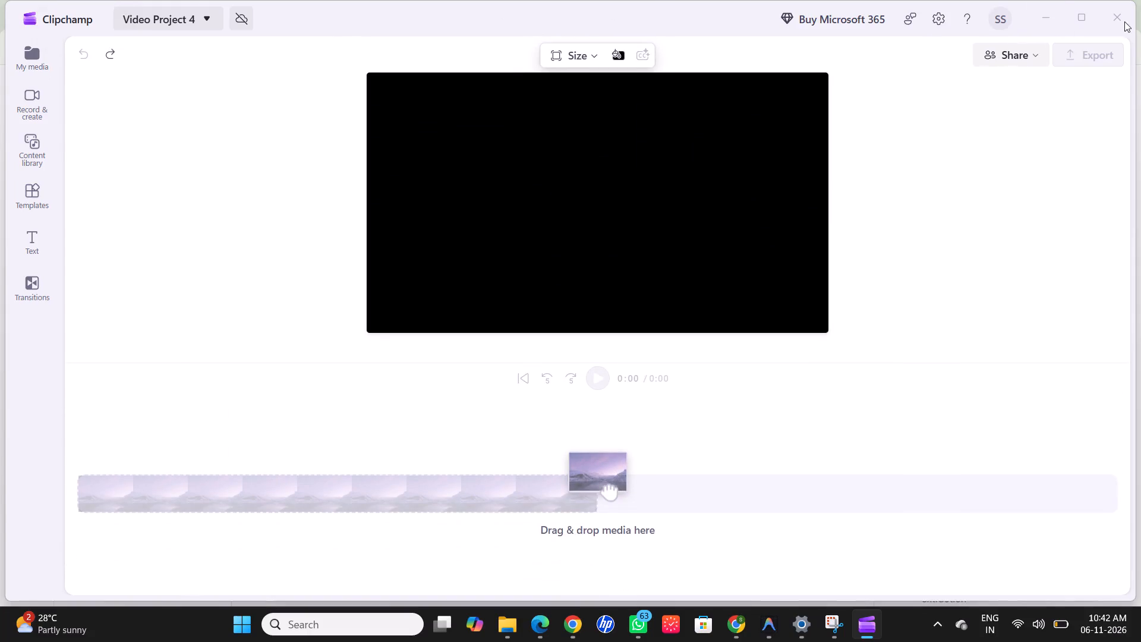
{"action": "left_click_drag", "start_coordinate": [1124, 21], "coordinate": [1126, 21]}
{"action": "left_click", "coordinate": [1126, 21]}
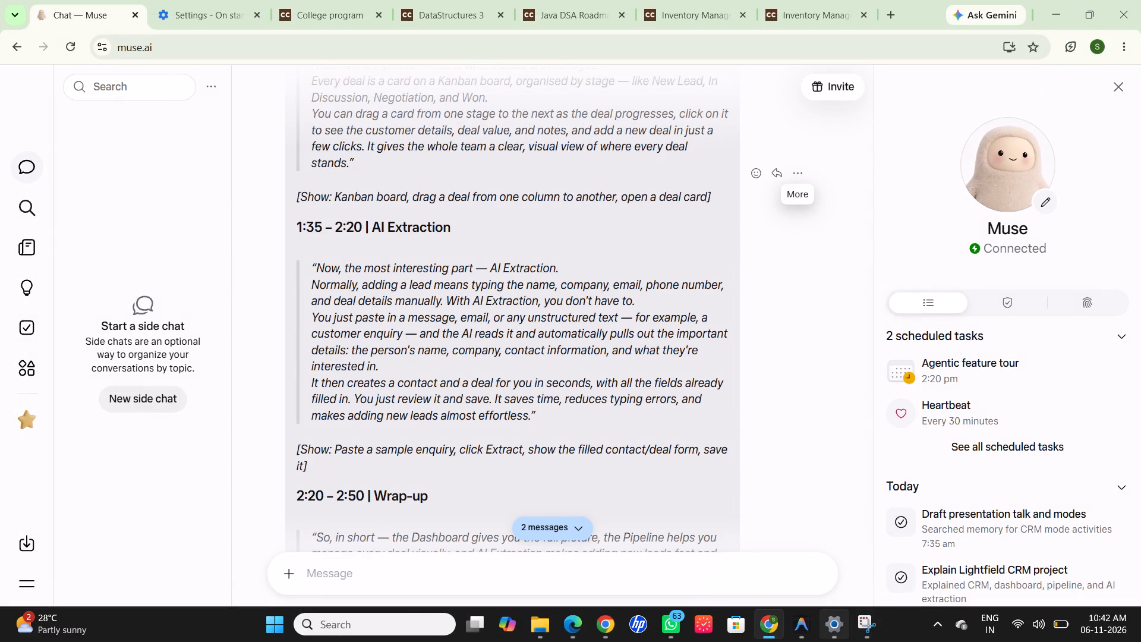
Switch to Snipping Tool and send the Lightfield Mini CRM screen recording to Clipchamp for editing.
{"action": "left_click", "coordinate": [870, 580]}
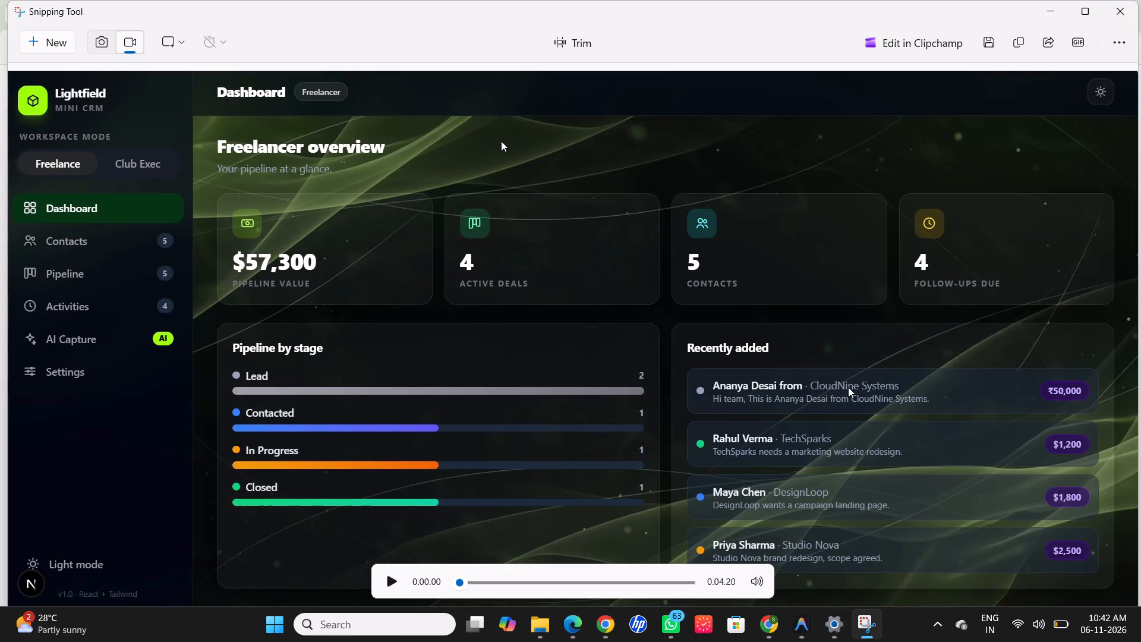
{"action": "left_click", "coordinate": [890, 40]}
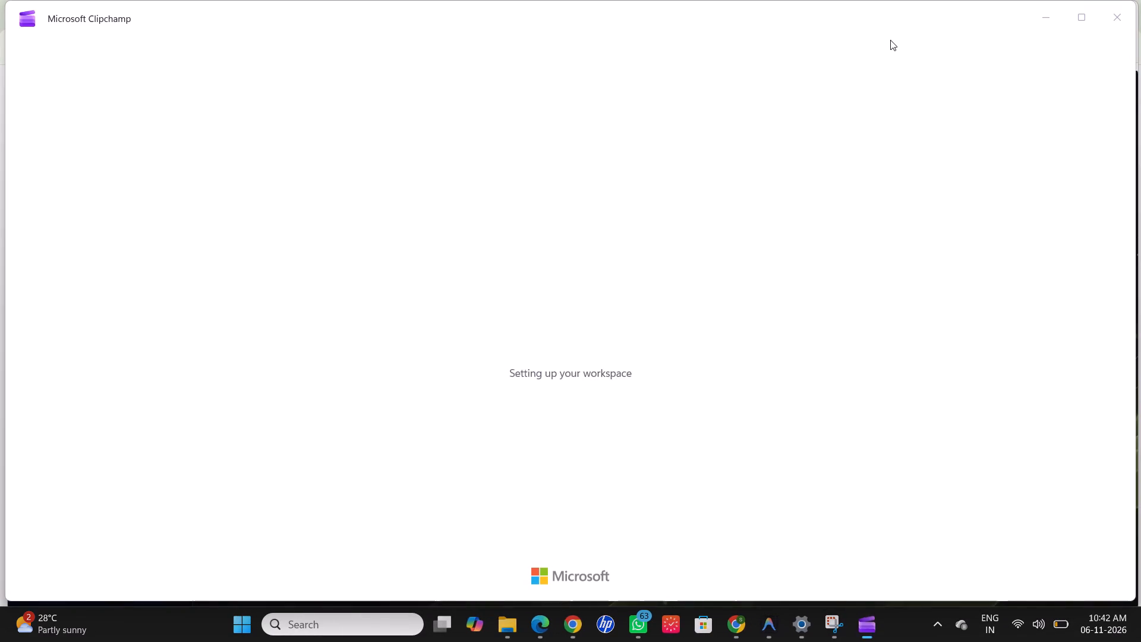
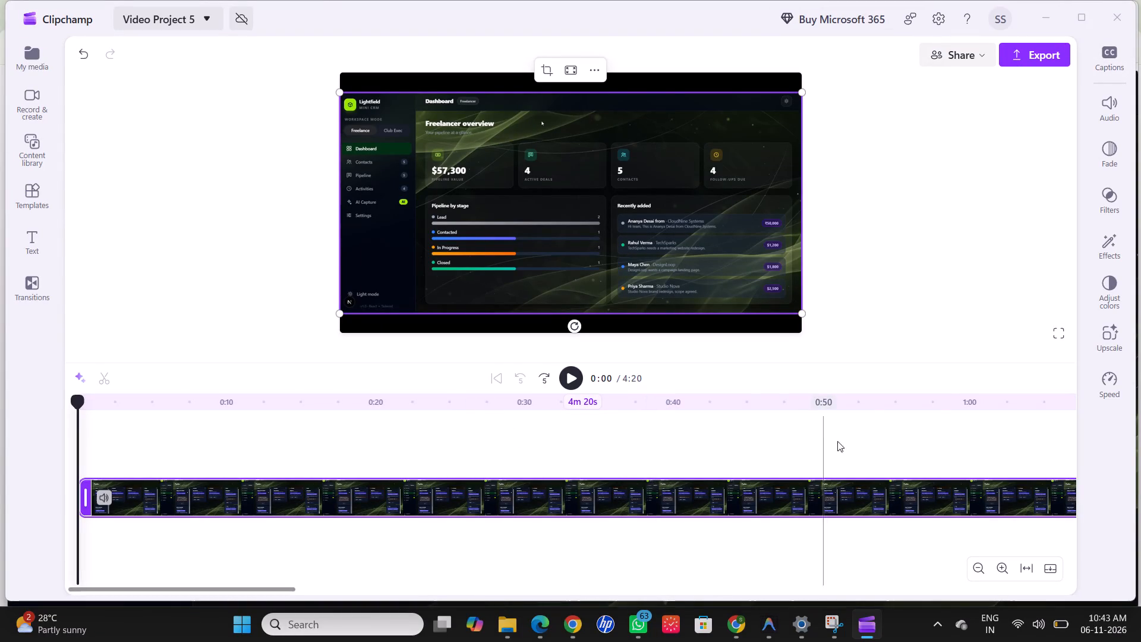
Split the recording at about 1:44, just before the Club Exec Contacts page opens.
{"action": "scroll", "coordinate": [1011, 436], "scroll_direction": "left", "scroll_amount": 3}
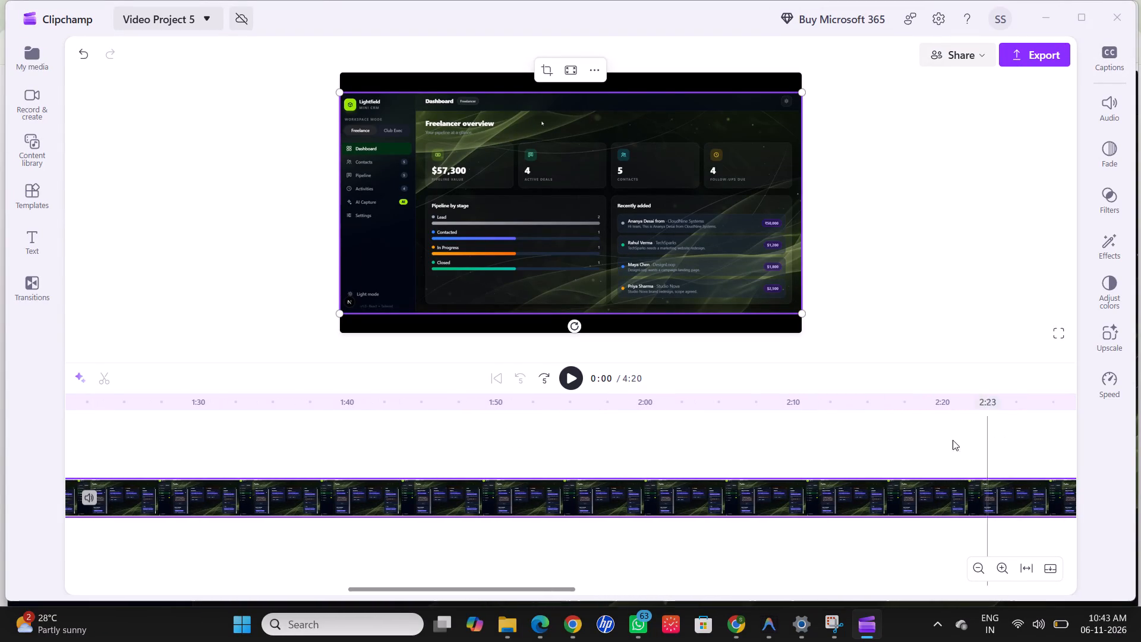
{"action": "left_click", "coordinate": [441, 471]}
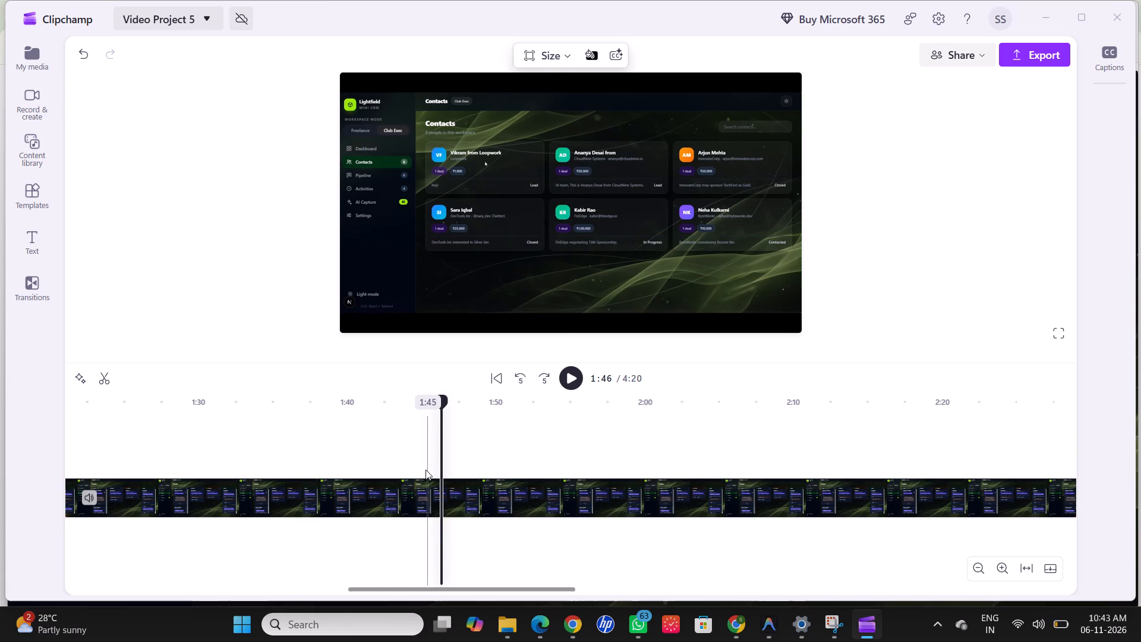
{"action": "left_click", "coordinate": [427, 469]}
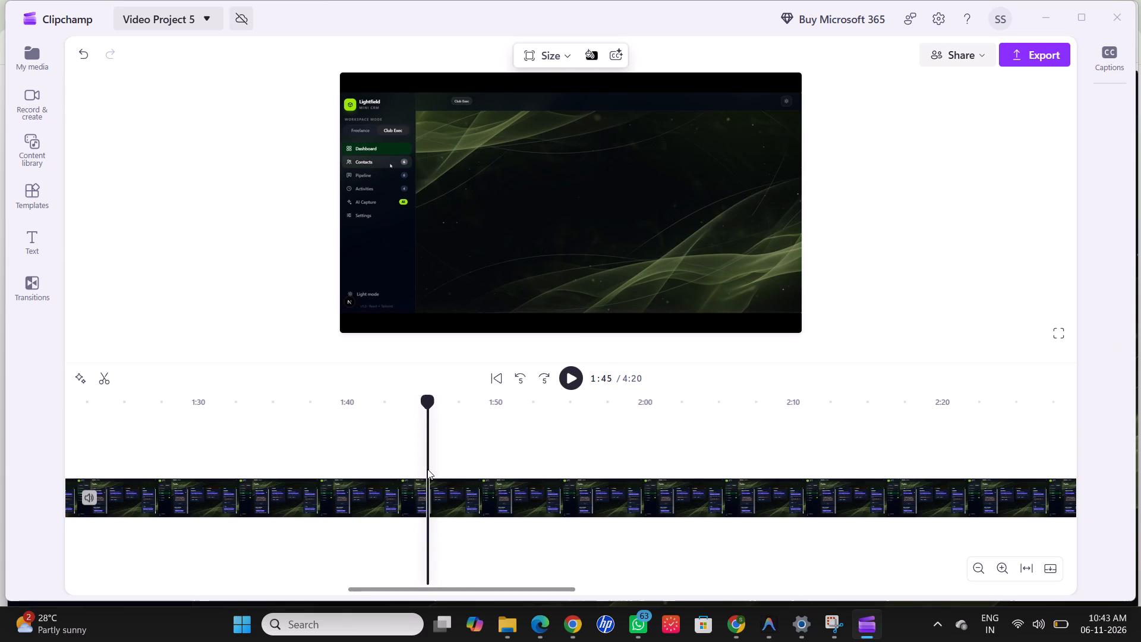
{"action": "left_click", "coordinate": [612, 460]}
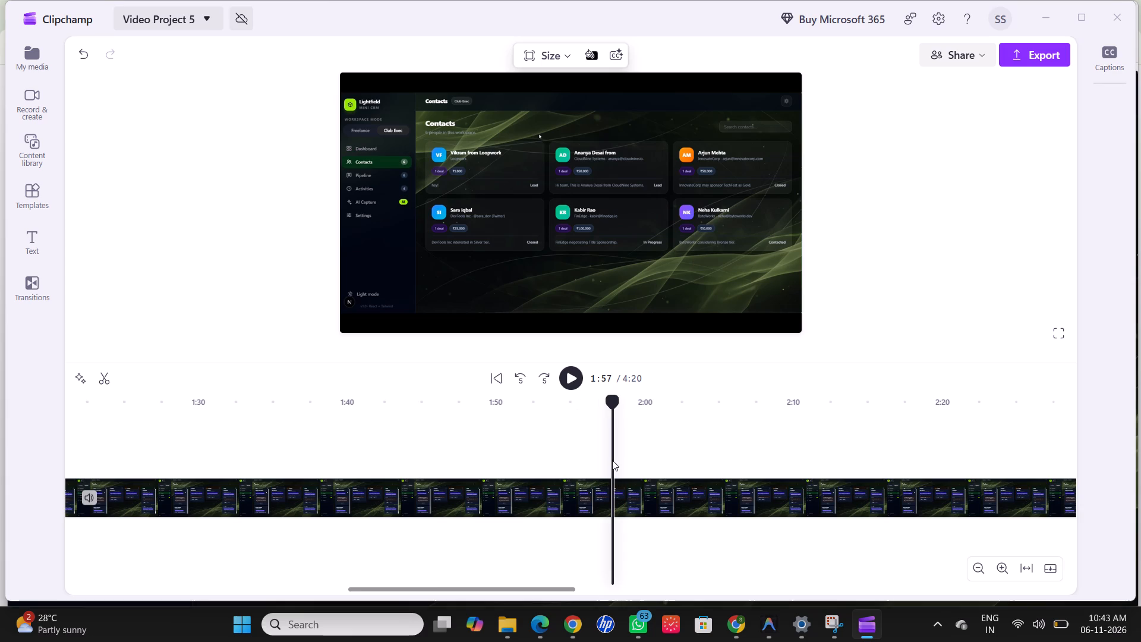
{"action": "left_click", "coordinate": [423, 456]}
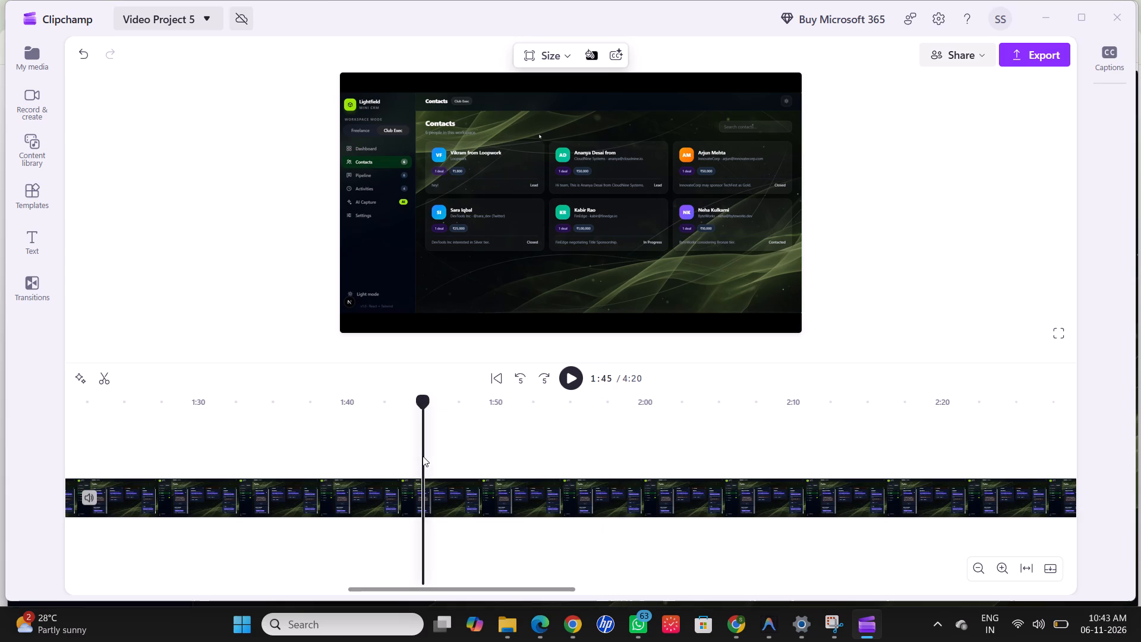
{"action": "left_click", "coordinate": [430, 458]}
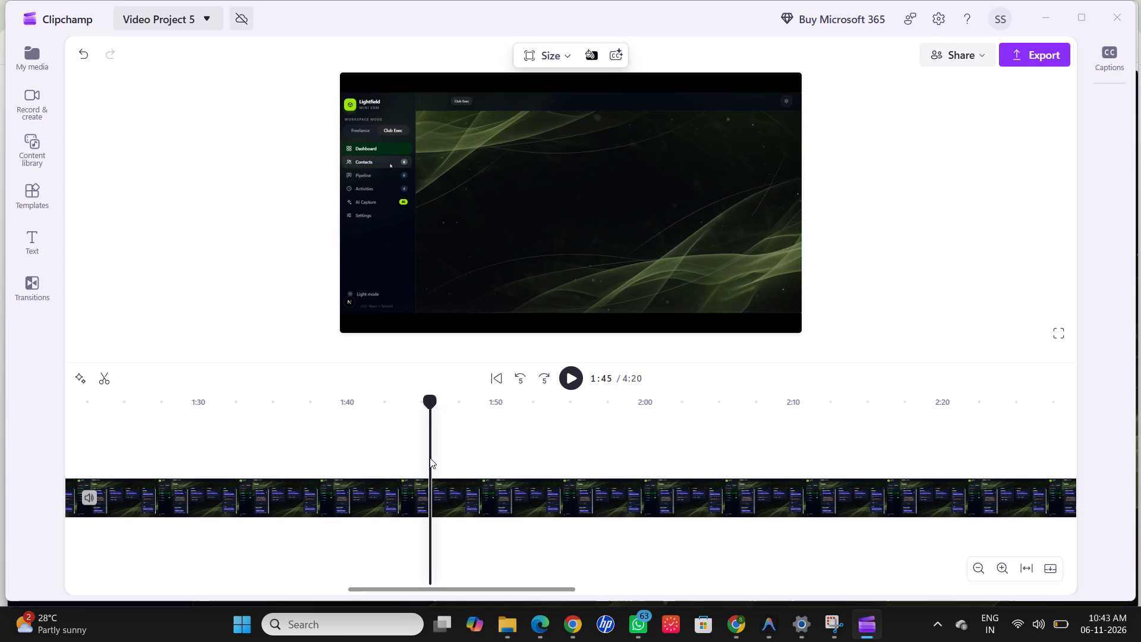
{"action": "left_click", "coordinate": [419, 460]}
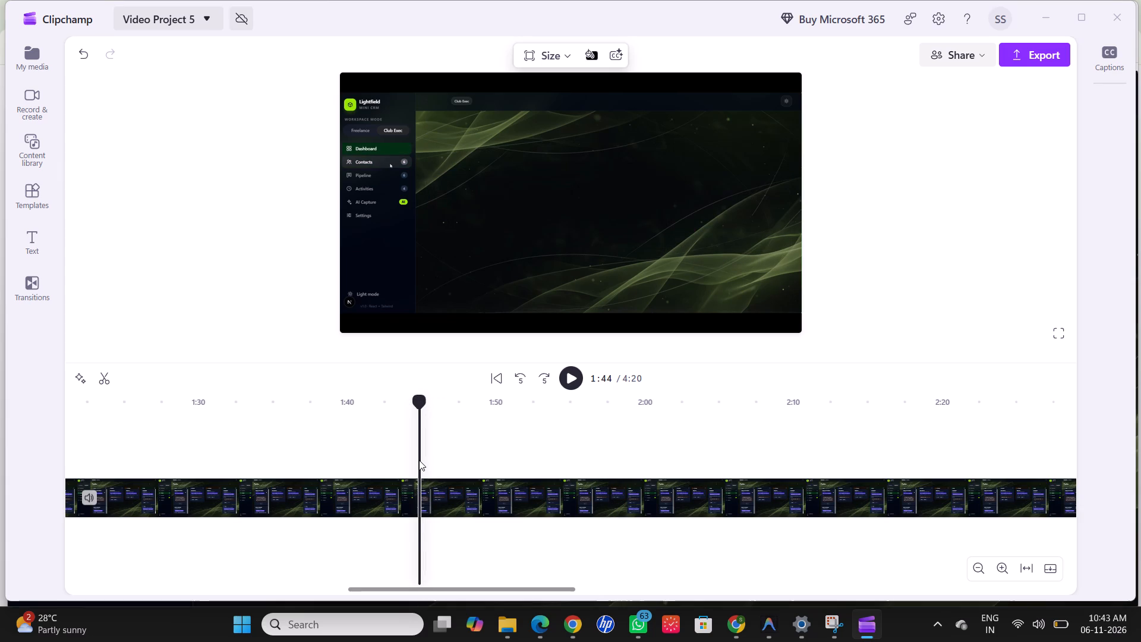
{"action": "left_click", "coordinate": [110, 383]}
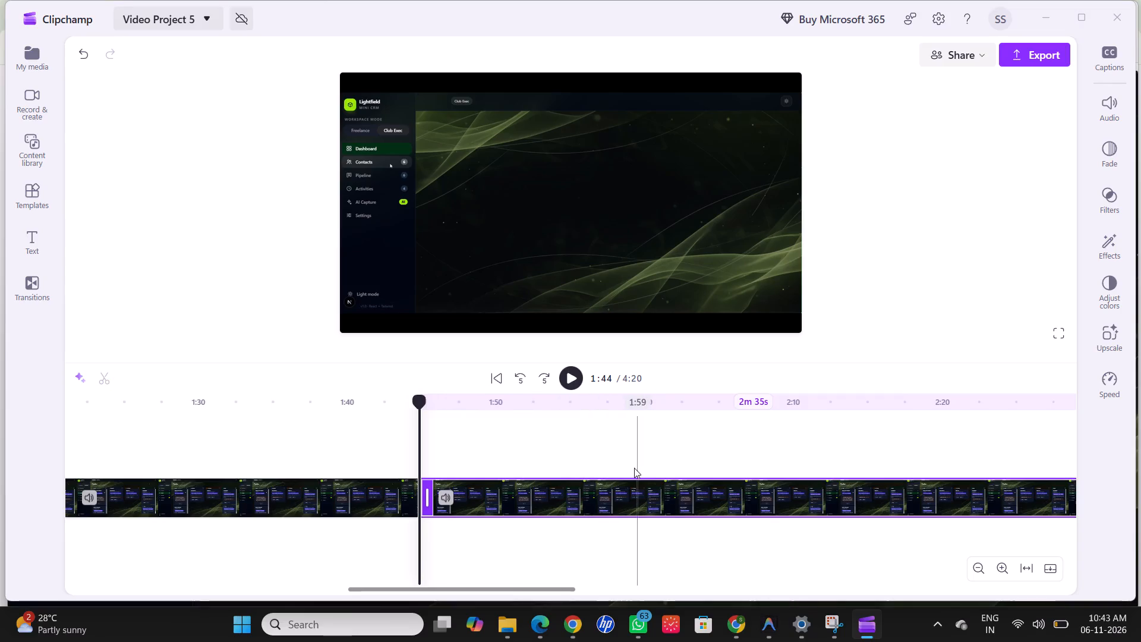
Split the recording again at about 1:57, while the Club Exec Contacts page is showing.
{"action": "left_click", "coordinate": [603, 464]}
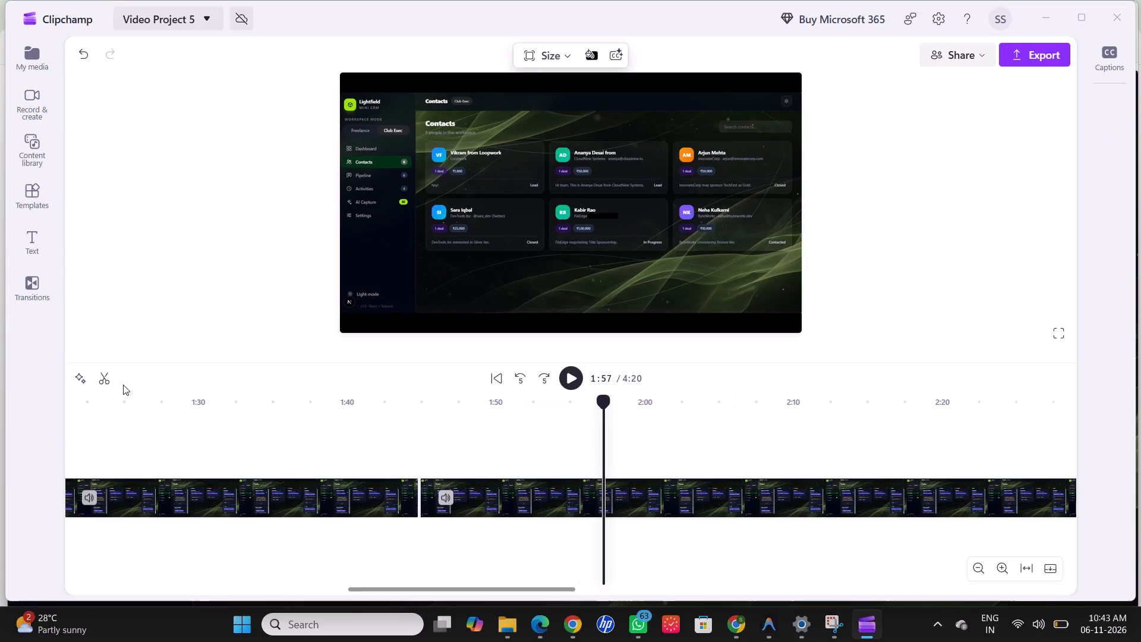
{"action": "left_click", "coordinate": [99, 383]}
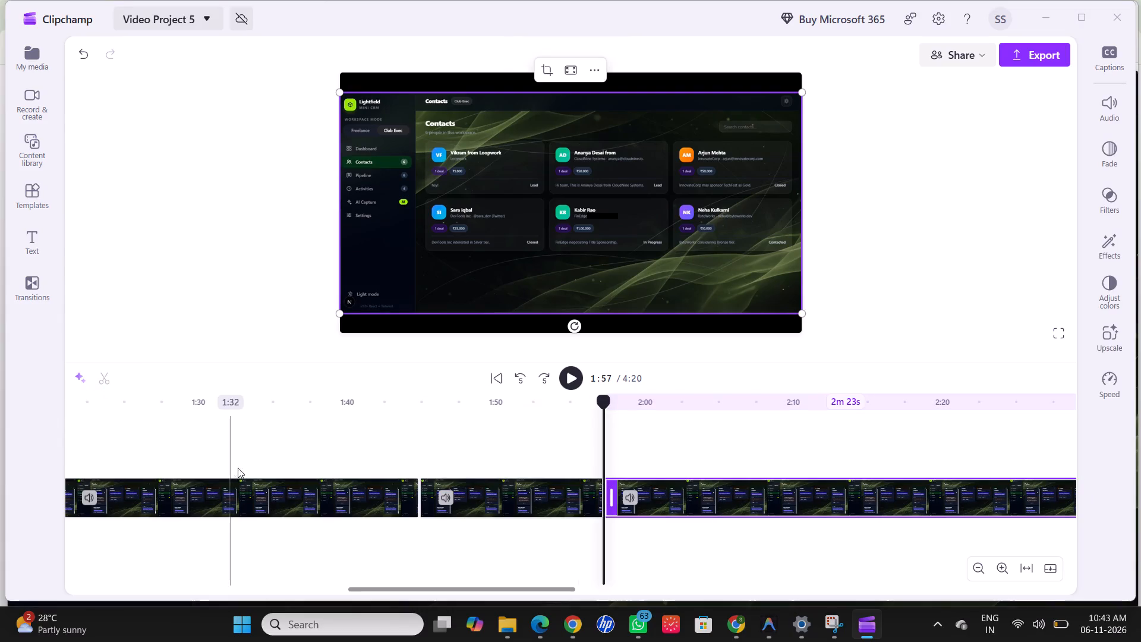
Select the 12-second clip between the two splits and play the recording from 1:57 to about 2:03.
{"action": "left_click", "coordinate": [424, 511]}
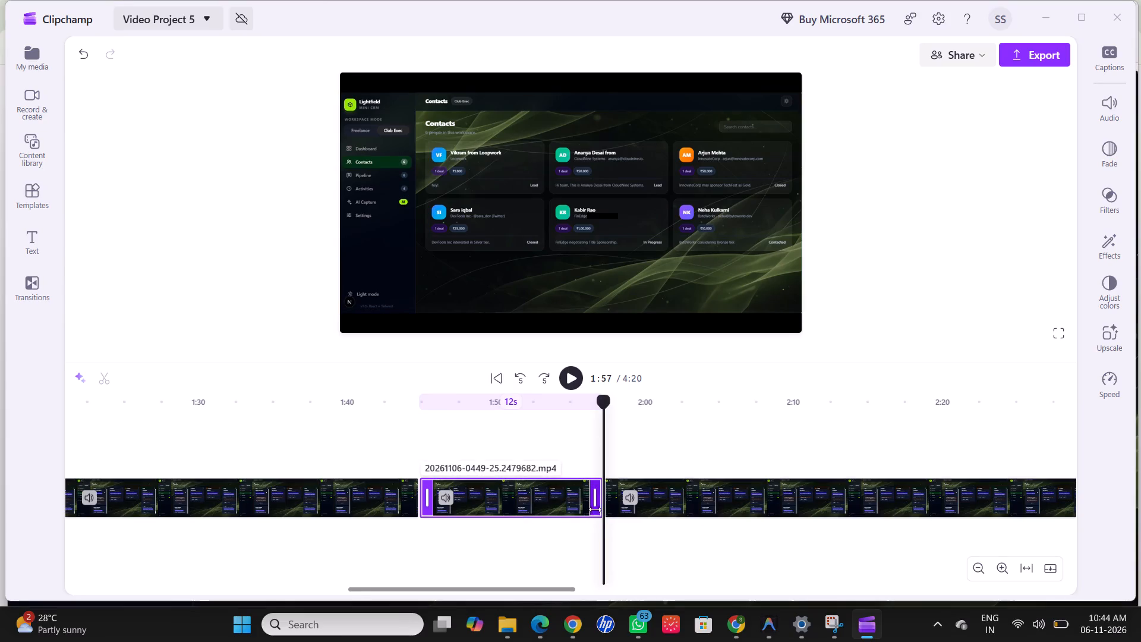
{"action": "left_click", "coordinate": [570, 385]}
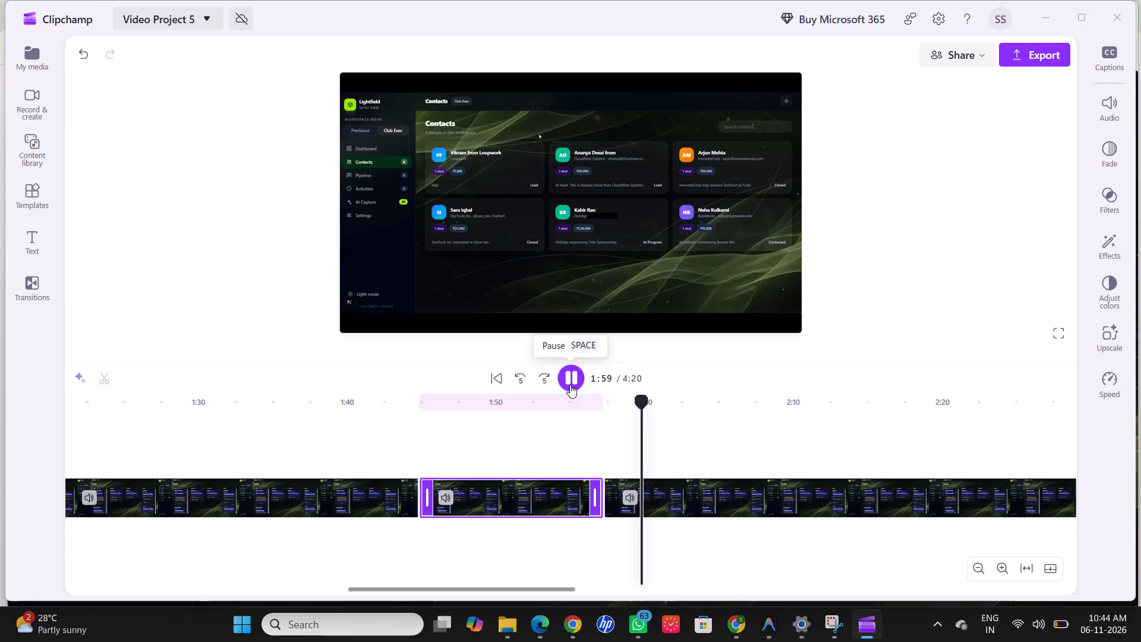
{"action": "left_click", "coordinate": [539, 487]}
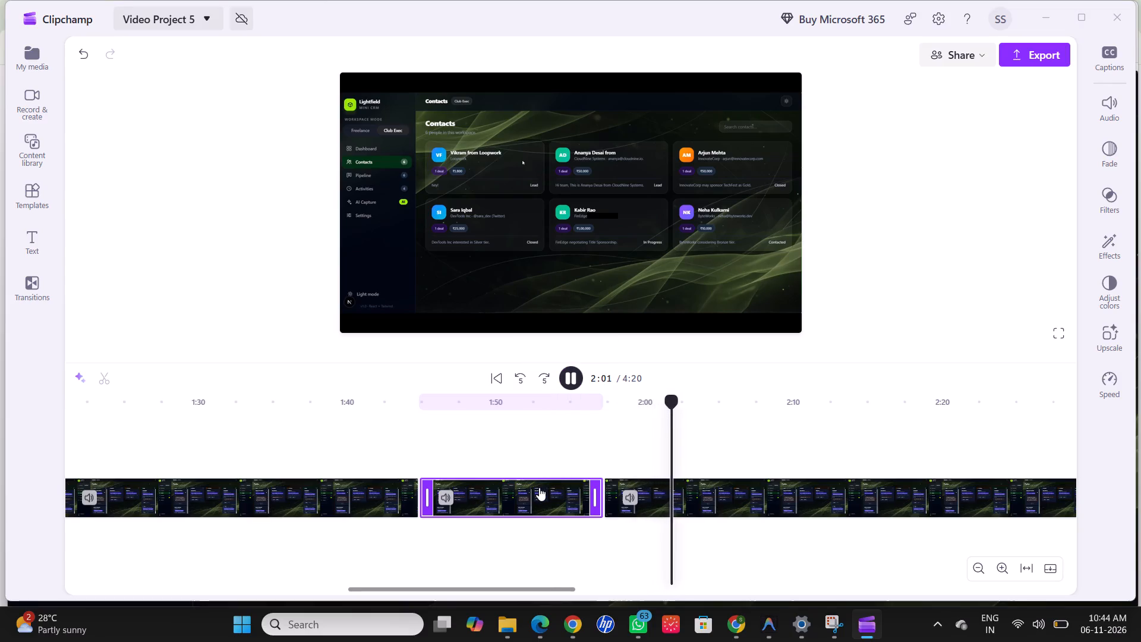
{"action": "left_click", "coordinate": [573, 373]}
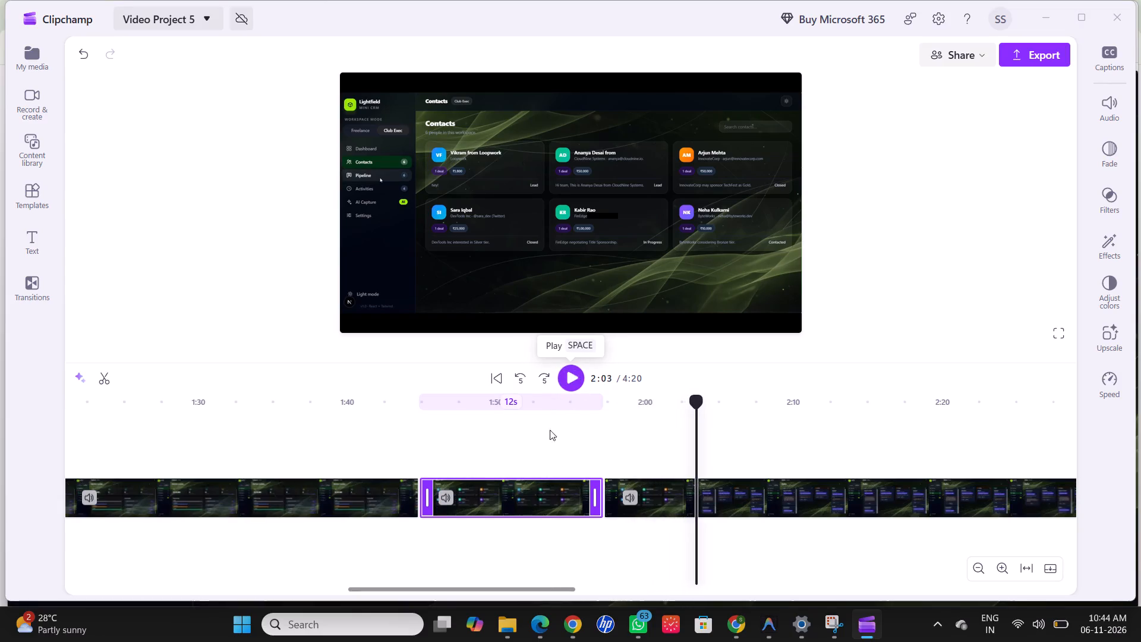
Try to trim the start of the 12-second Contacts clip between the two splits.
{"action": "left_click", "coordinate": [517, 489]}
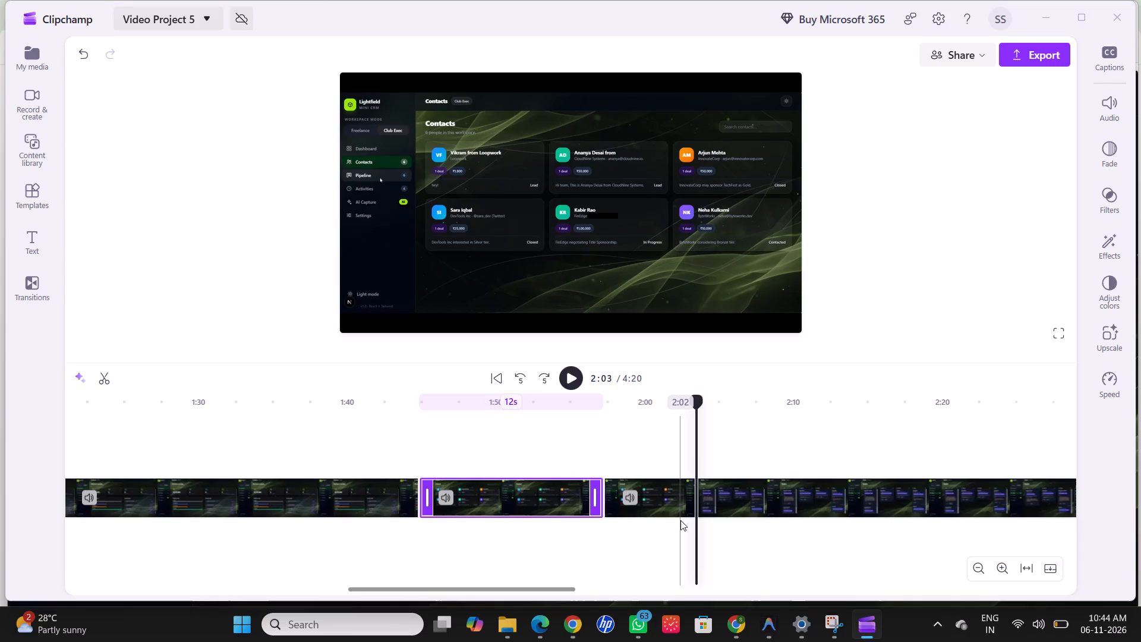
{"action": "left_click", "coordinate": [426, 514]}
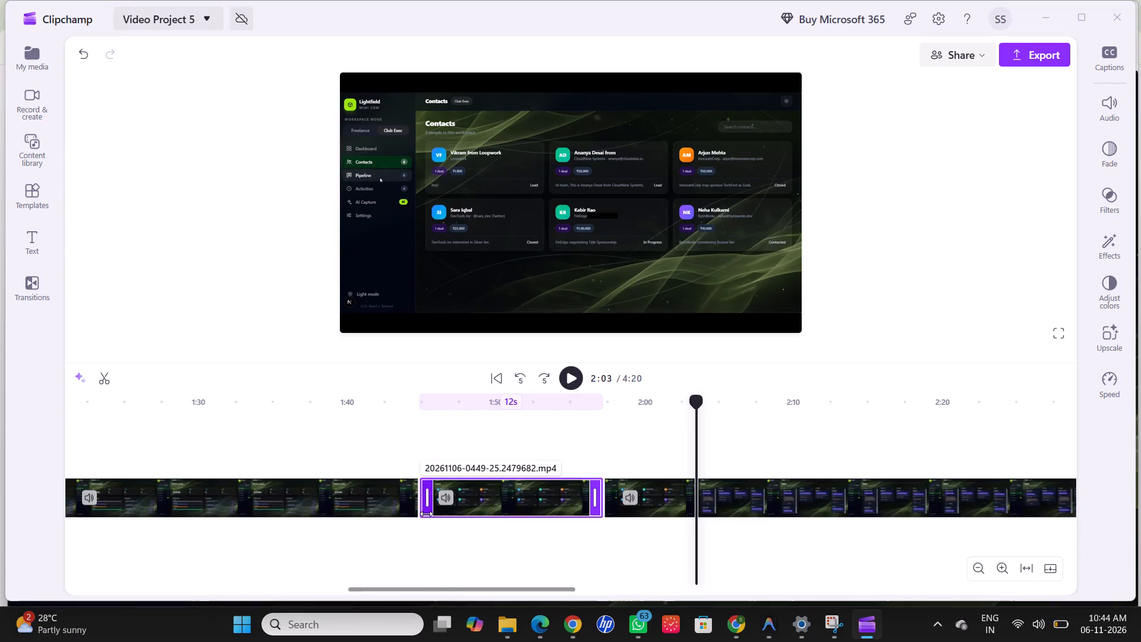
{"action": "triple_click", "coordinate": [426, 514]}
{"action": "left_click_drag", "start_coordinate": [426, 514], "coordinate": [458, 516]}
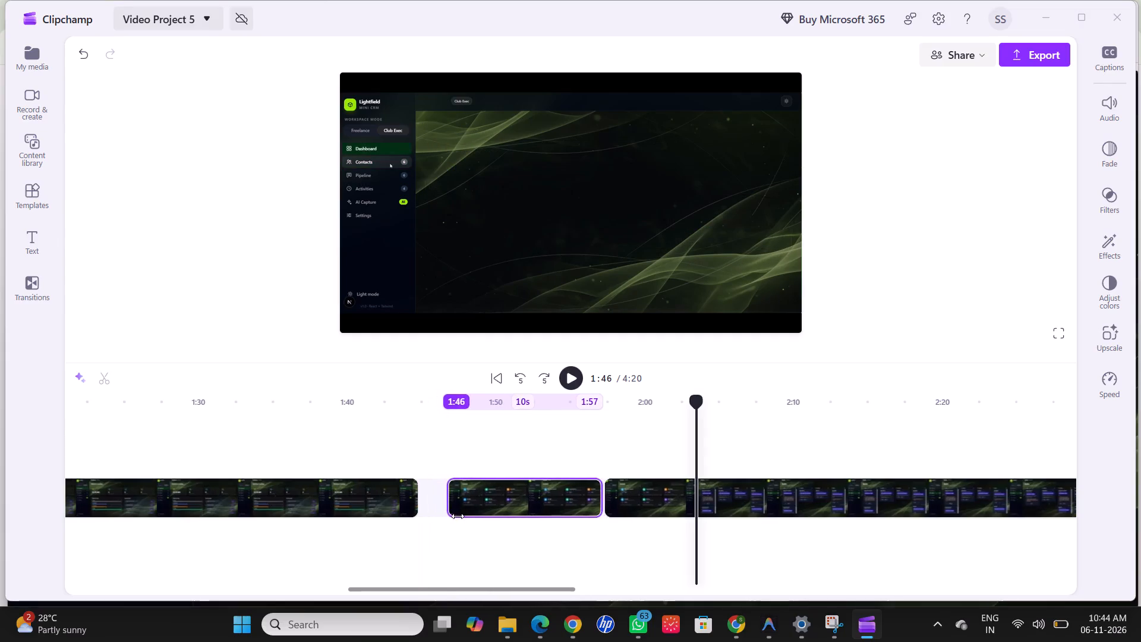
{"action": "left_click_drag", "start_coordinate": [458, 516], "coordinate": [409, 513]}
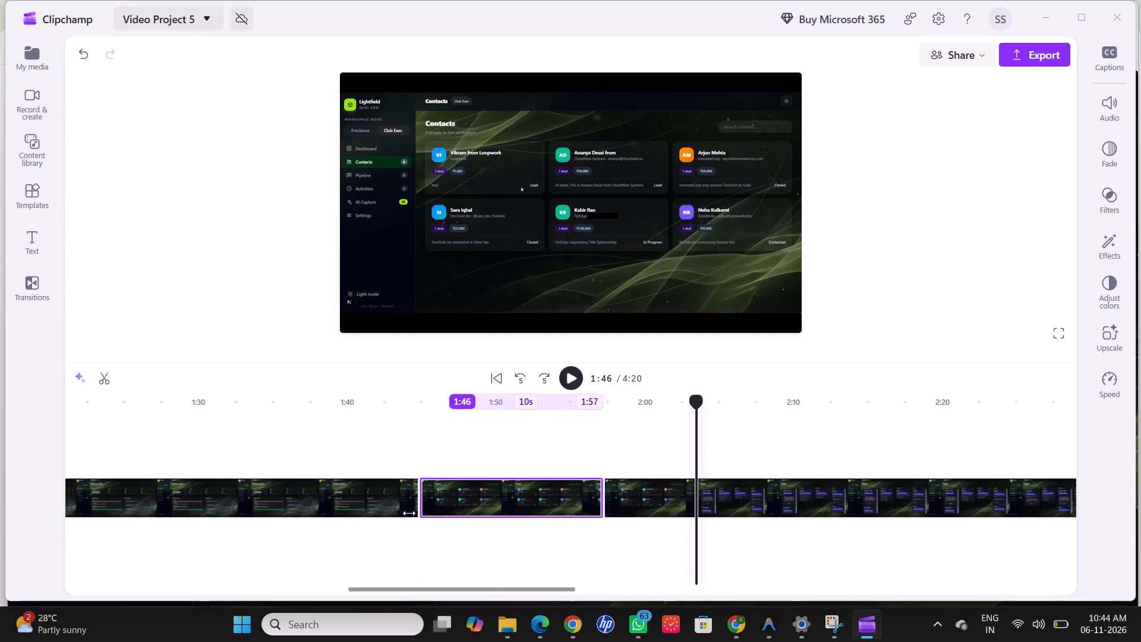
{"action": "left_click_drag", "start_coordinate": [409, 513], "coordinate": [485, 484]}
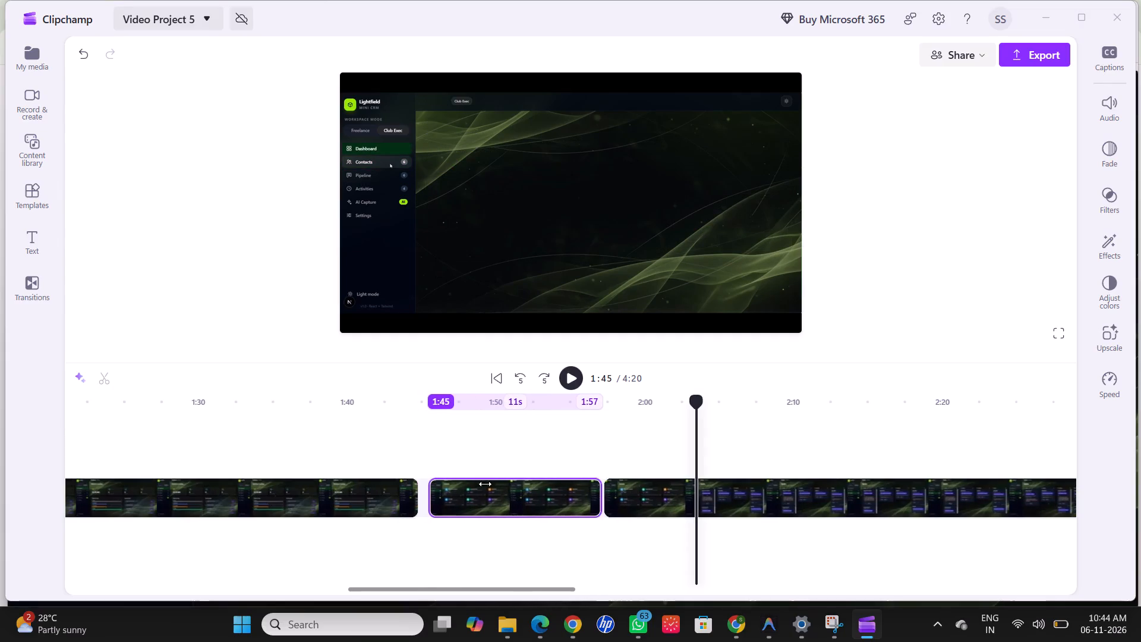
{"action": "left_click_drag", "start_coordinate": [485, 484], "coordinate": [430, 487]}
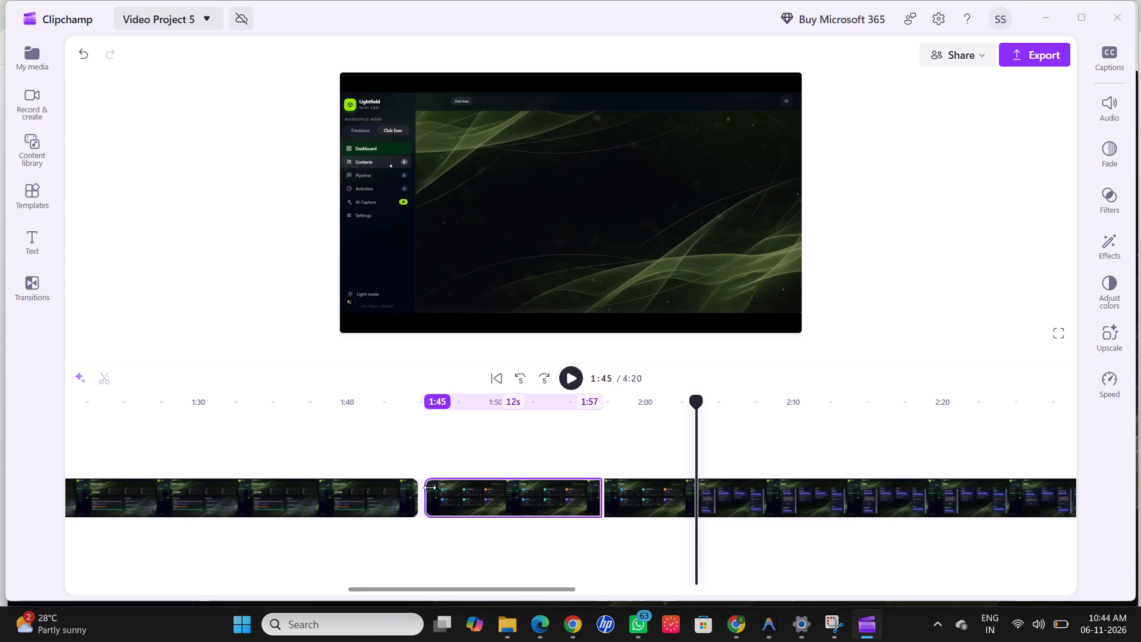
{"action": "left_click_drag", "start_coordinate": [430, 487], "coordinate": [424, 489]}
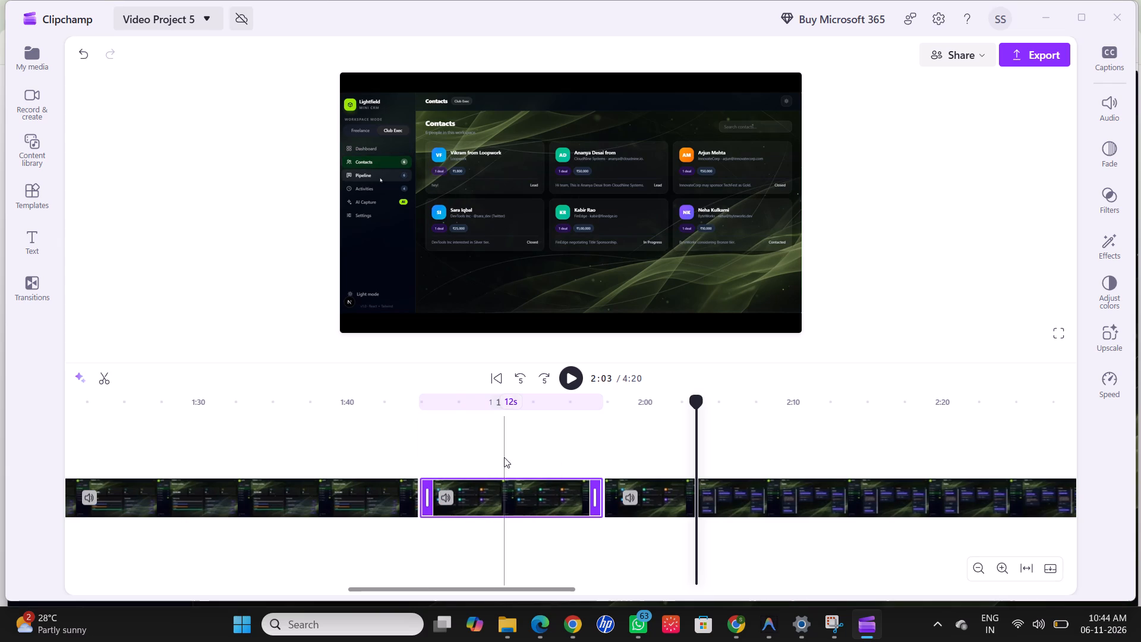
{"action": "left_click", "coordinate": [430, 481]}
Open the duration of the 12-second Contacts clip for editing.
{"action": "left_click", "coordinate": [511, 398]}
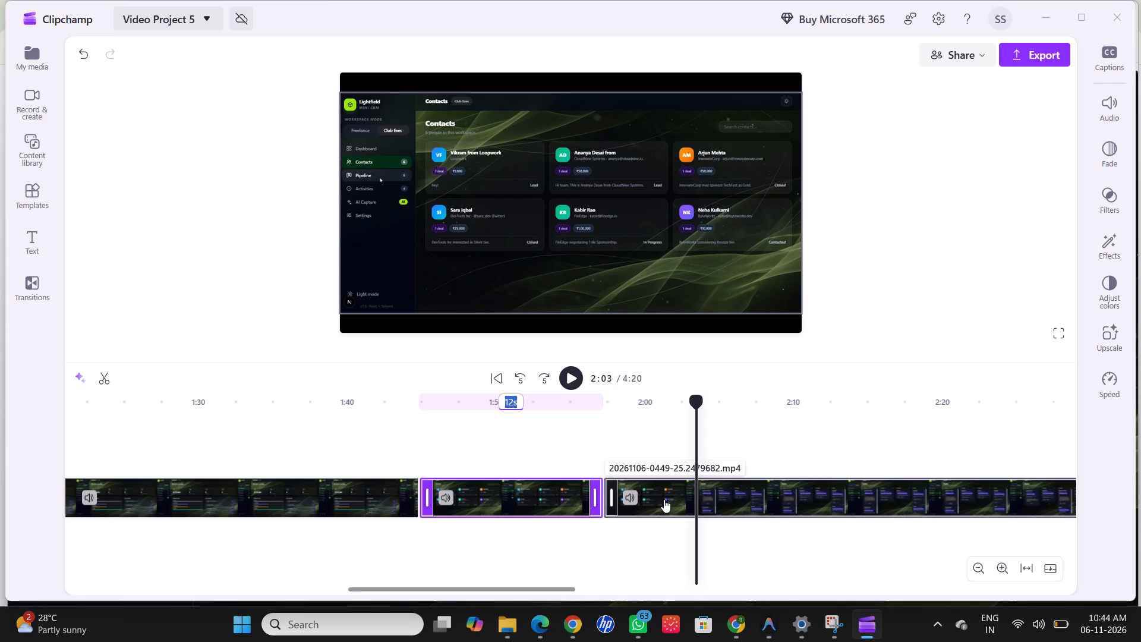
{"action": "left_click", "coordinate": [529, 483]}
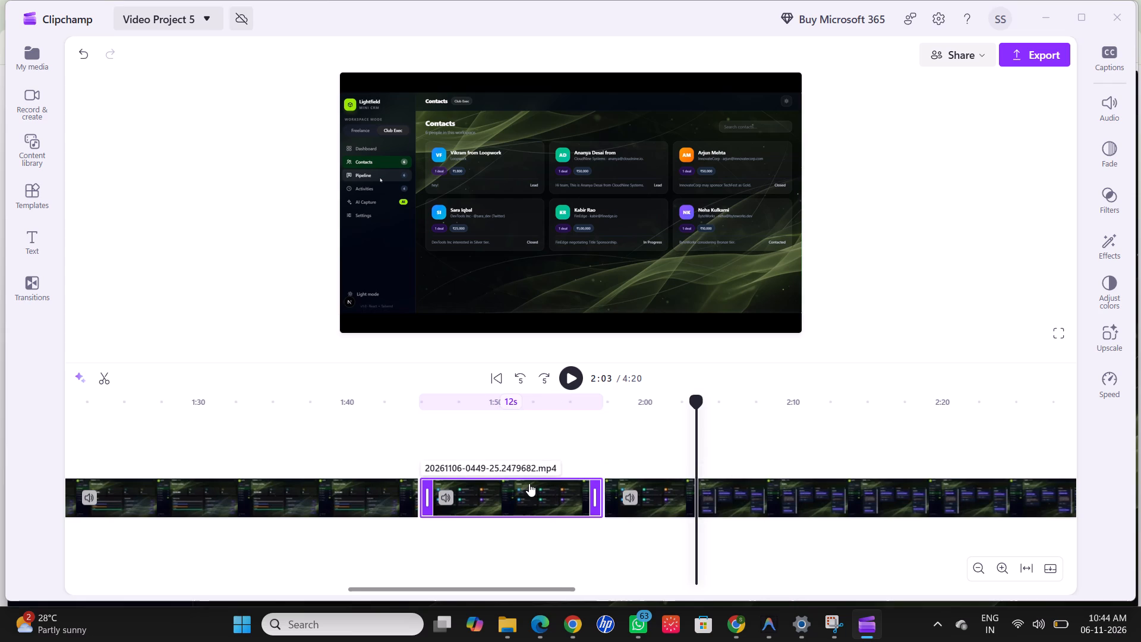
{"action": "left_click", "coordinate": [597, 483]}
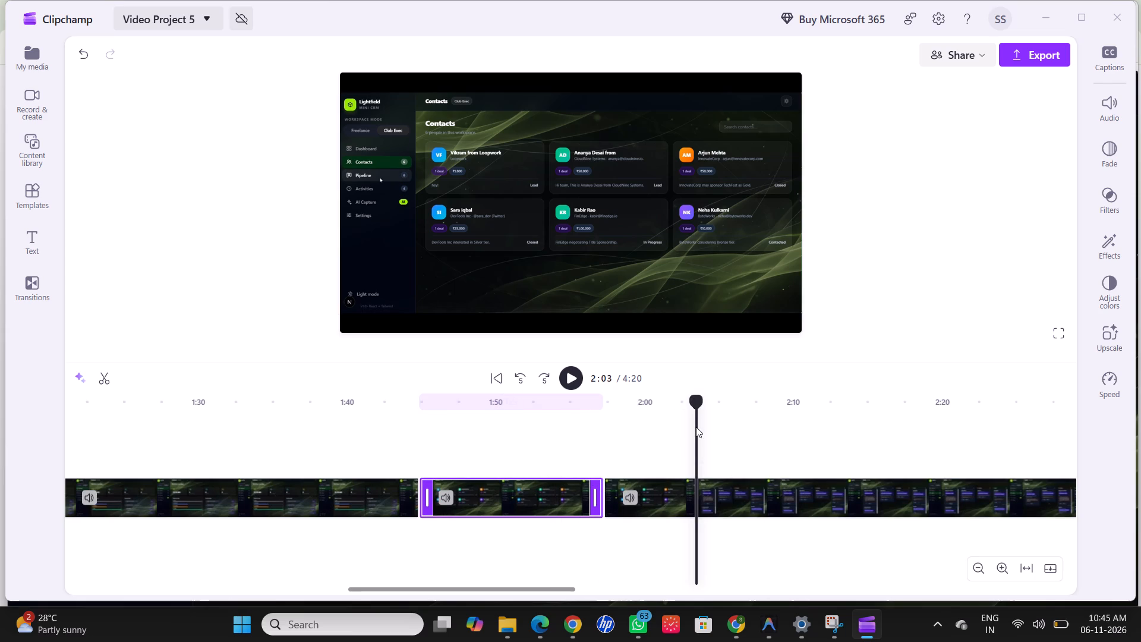
Move the playhead back to about 1:44 and split the Contacts clip at its very start.
{"action": "left_click_drag", "start_coordinate": [696, 427], "coordinate": [427, 444]}
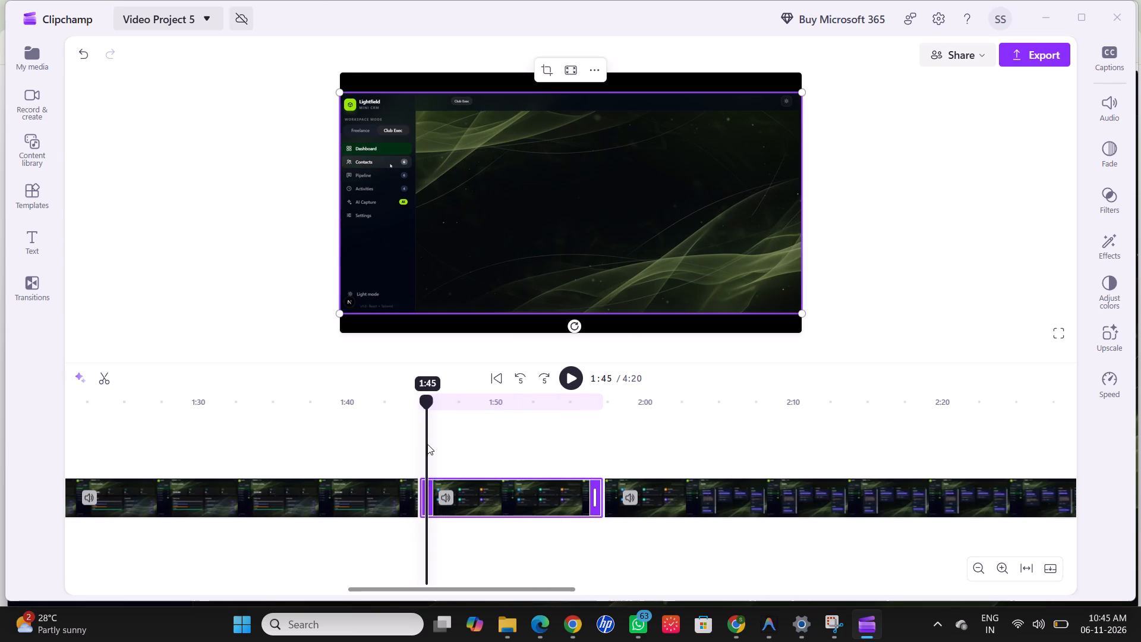
{"action": "left_click_drag", "start_coordinate": [427, 444], "coordinate": [428, 444]}
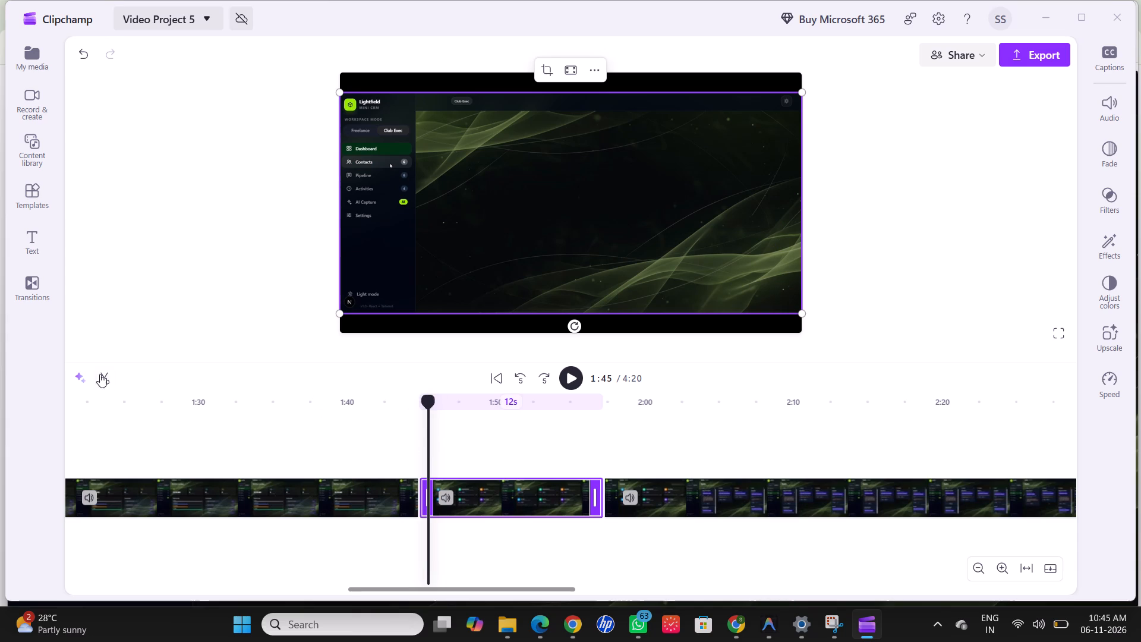
{"action": "left_click", "coordinate": [424, 482]}
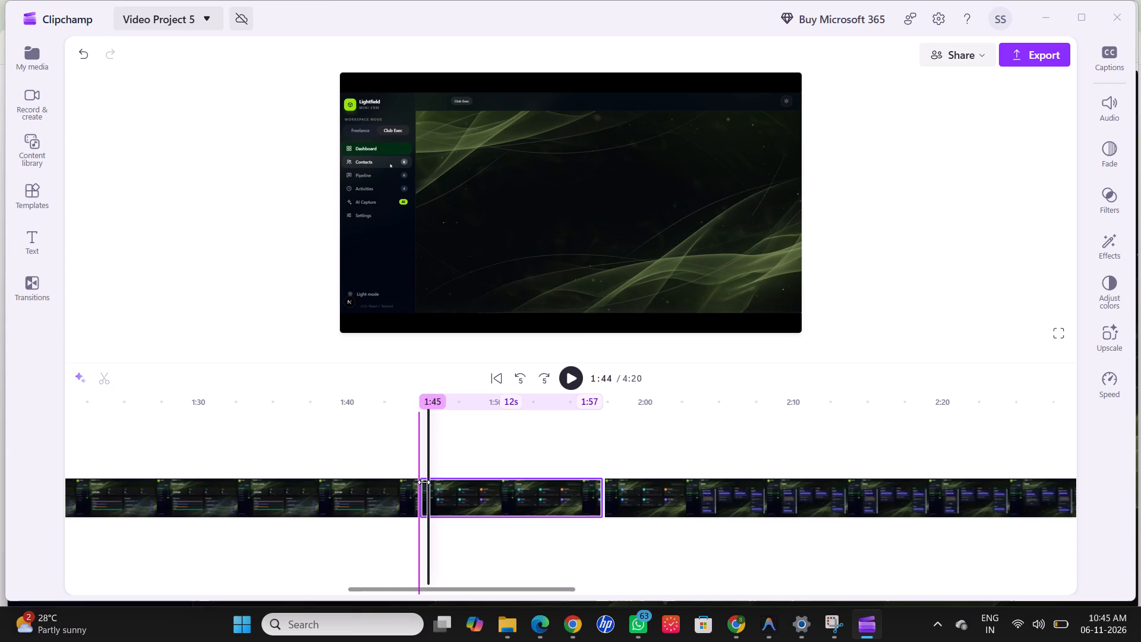
{"action": "left_click_drag", "start_coordinate": [430, 464], "coordinate": [420, 465]}
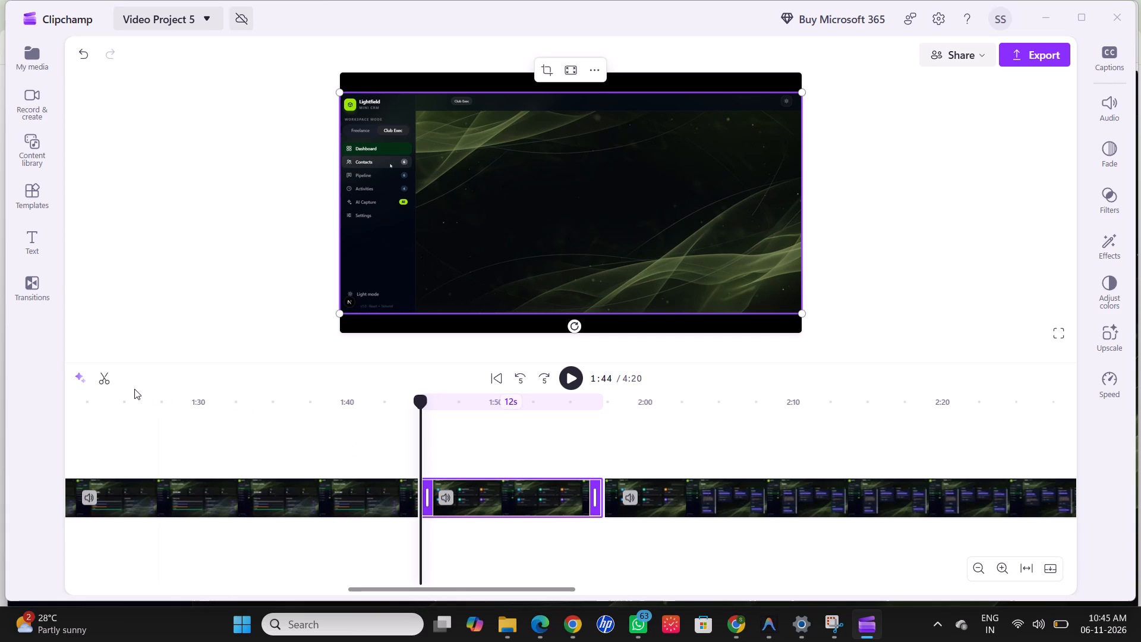
{"action": "left_click", "coordinate": [532, 485]}
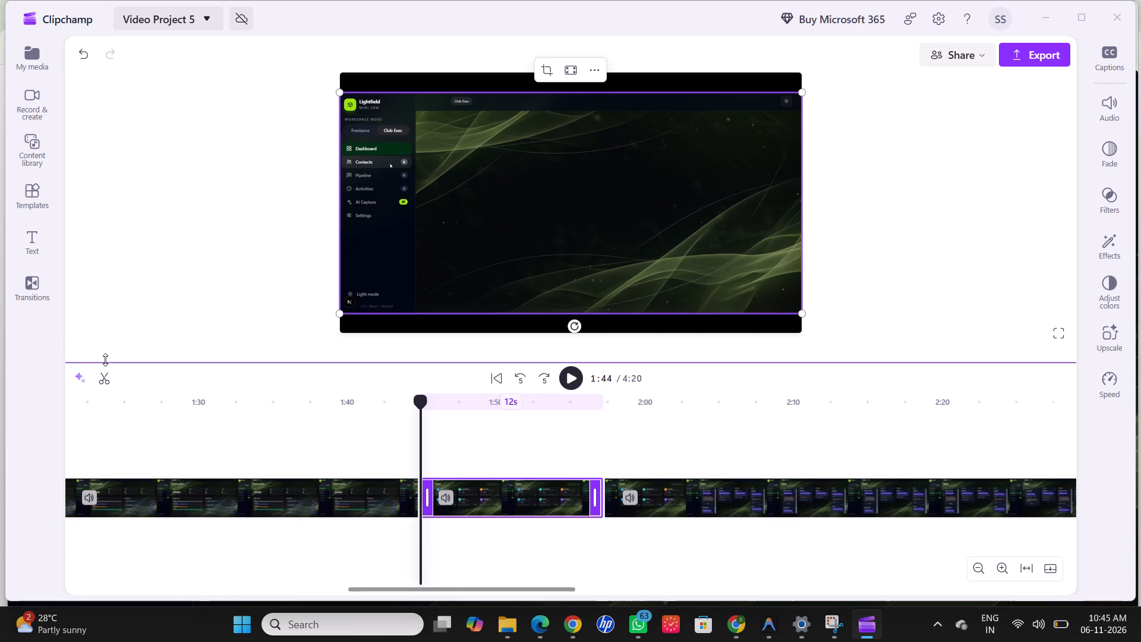
{"action": "left_click", "coordinate": [102, 379]}
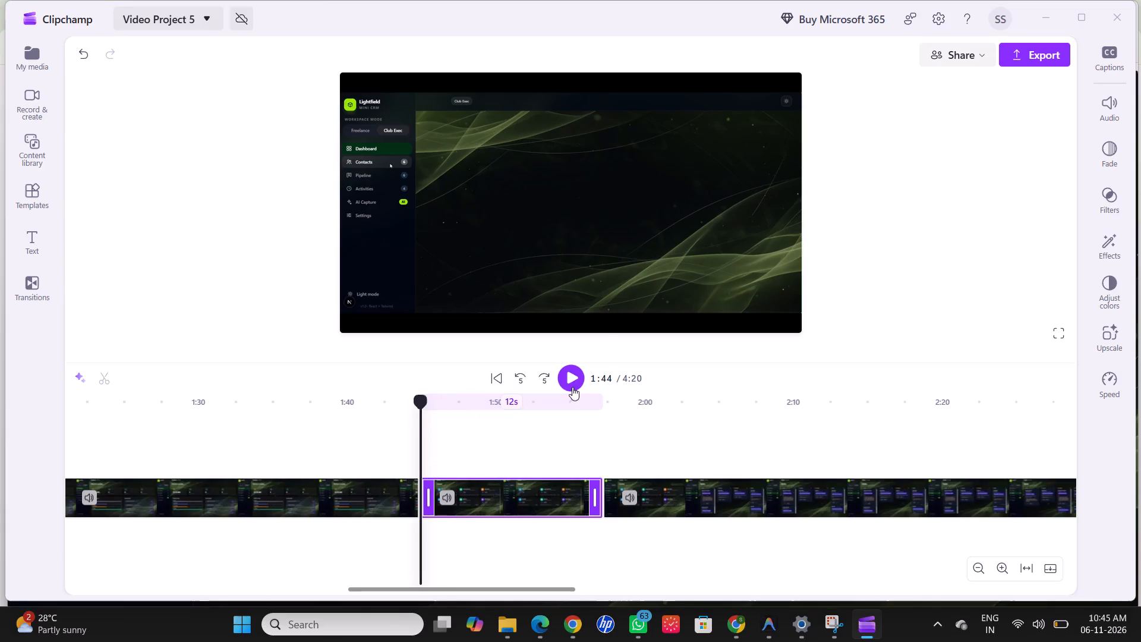
Play the Contacts clip from about 1:44 to 1:53 to check its content.
{"action": "left_click", "coordinate": [425, 509]}
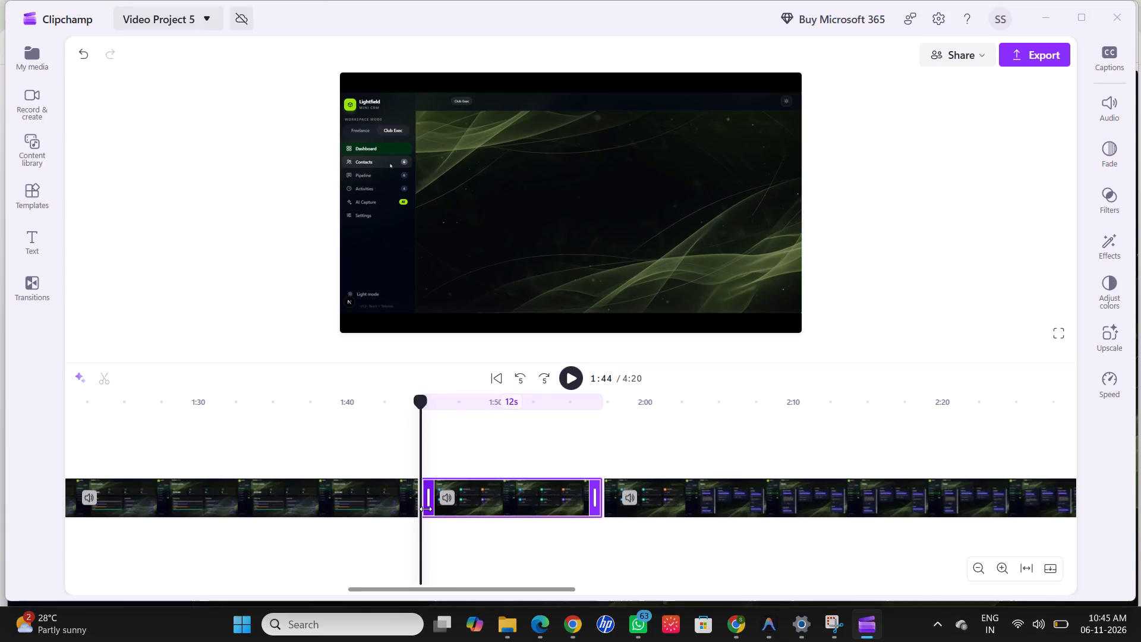
{"action": "left_click", "coordinate": [437, 509]}
{"action": "left_click", "coordinate": [572, 375]}
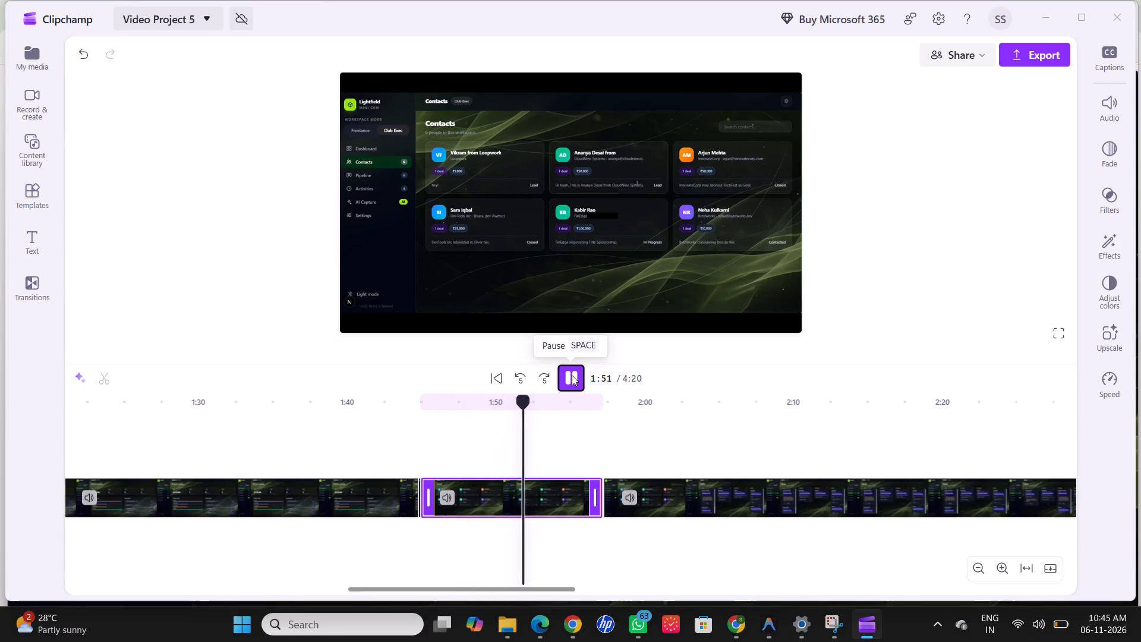
{"action": "left_click", "coordinate": [572, 375]}
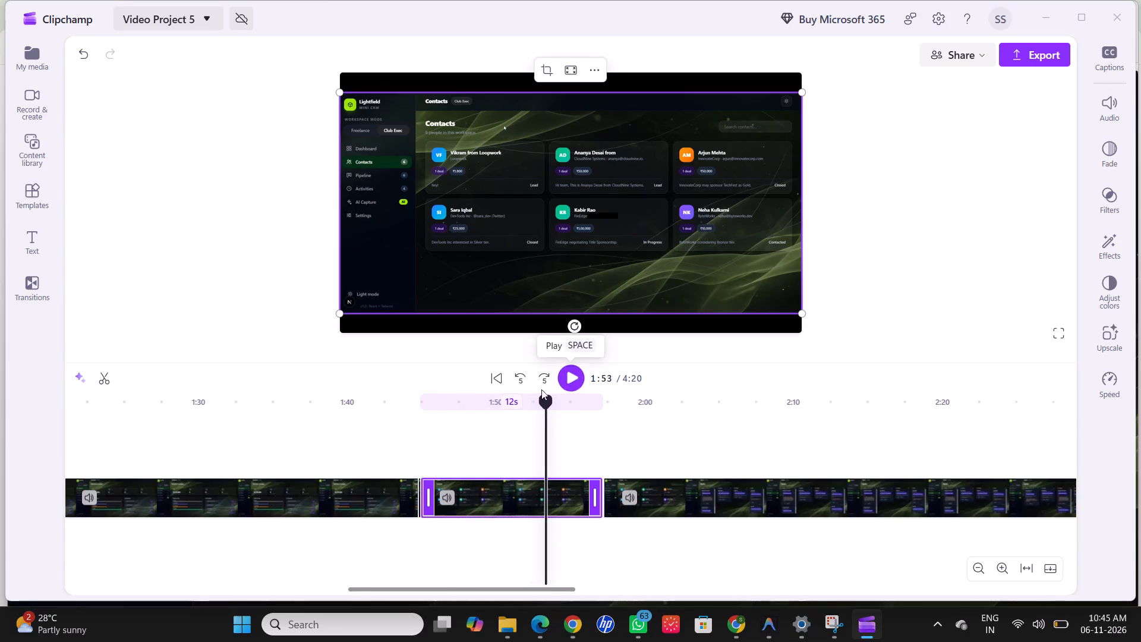
{"action": "left_click", "coordinate": [433, 486]}
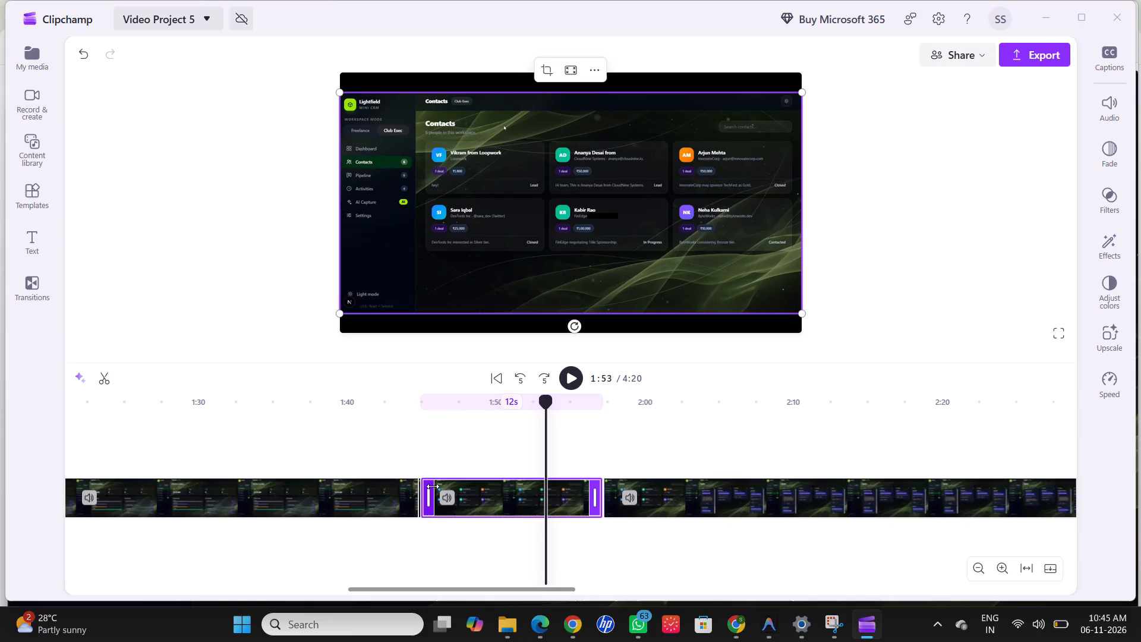
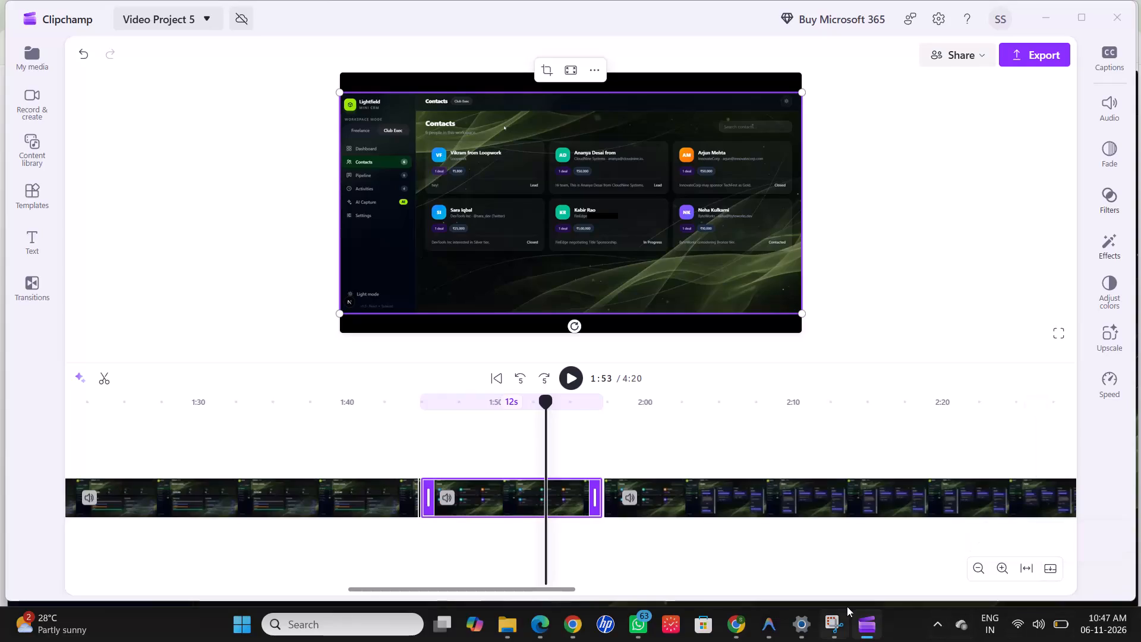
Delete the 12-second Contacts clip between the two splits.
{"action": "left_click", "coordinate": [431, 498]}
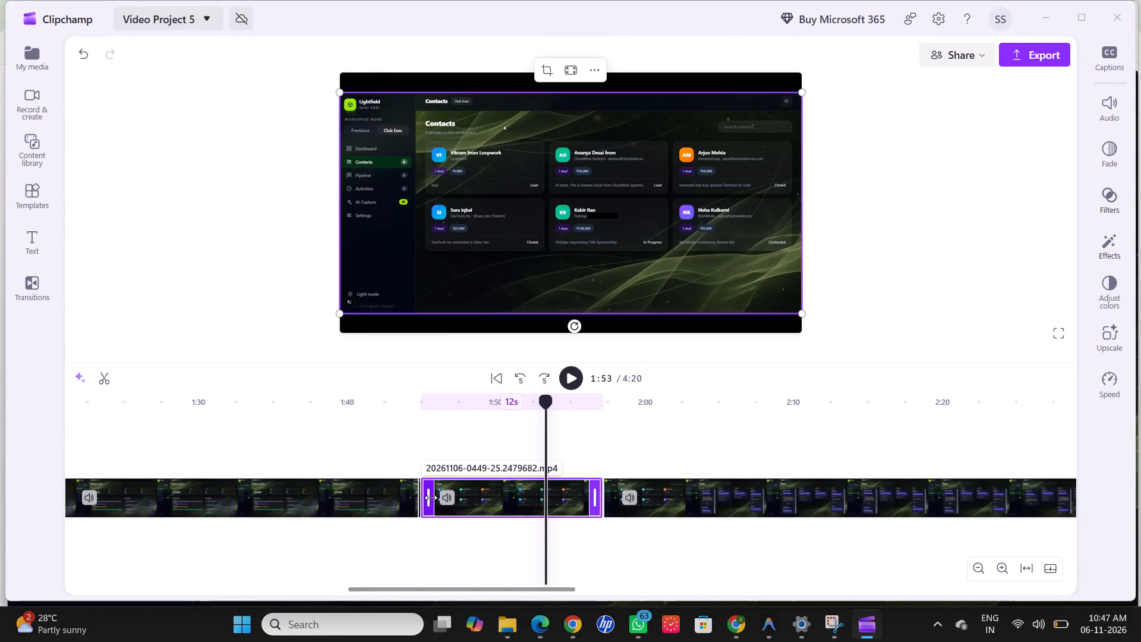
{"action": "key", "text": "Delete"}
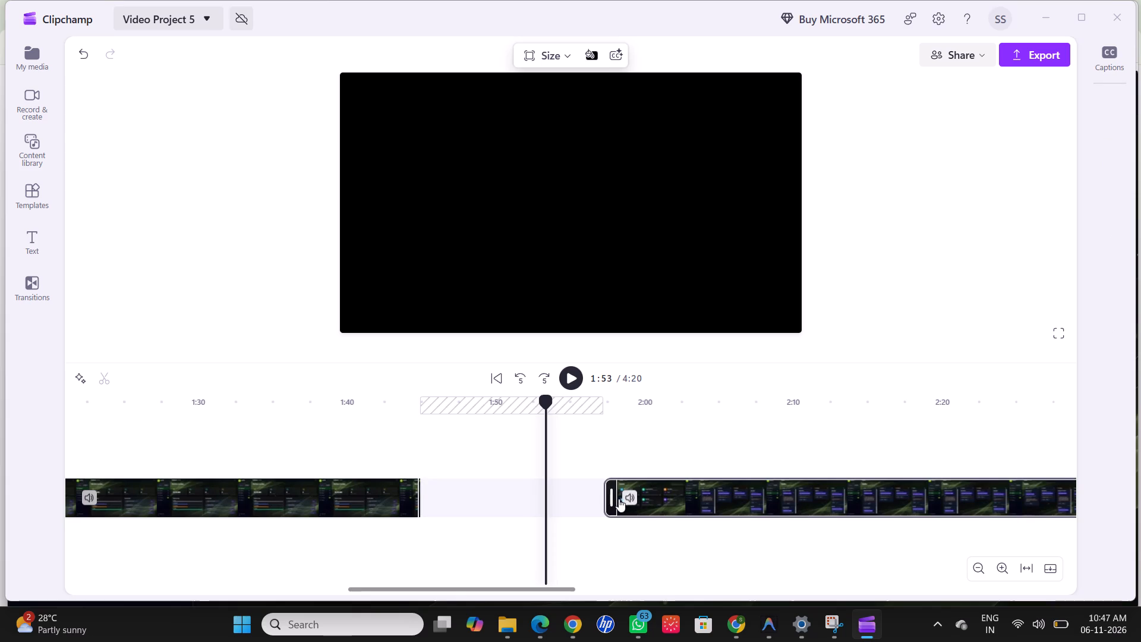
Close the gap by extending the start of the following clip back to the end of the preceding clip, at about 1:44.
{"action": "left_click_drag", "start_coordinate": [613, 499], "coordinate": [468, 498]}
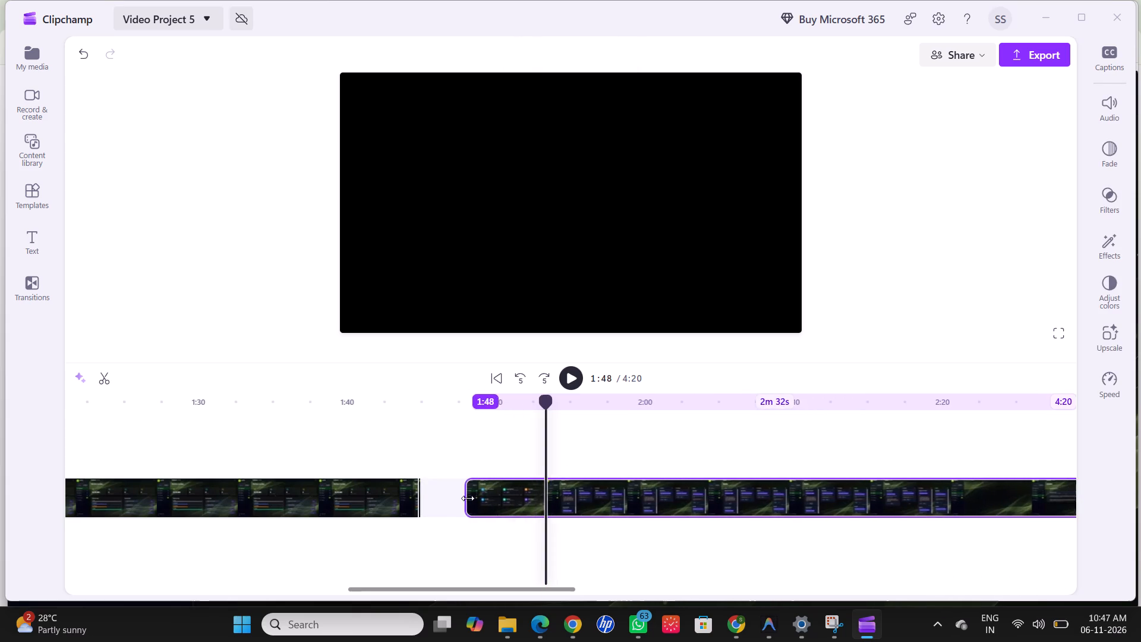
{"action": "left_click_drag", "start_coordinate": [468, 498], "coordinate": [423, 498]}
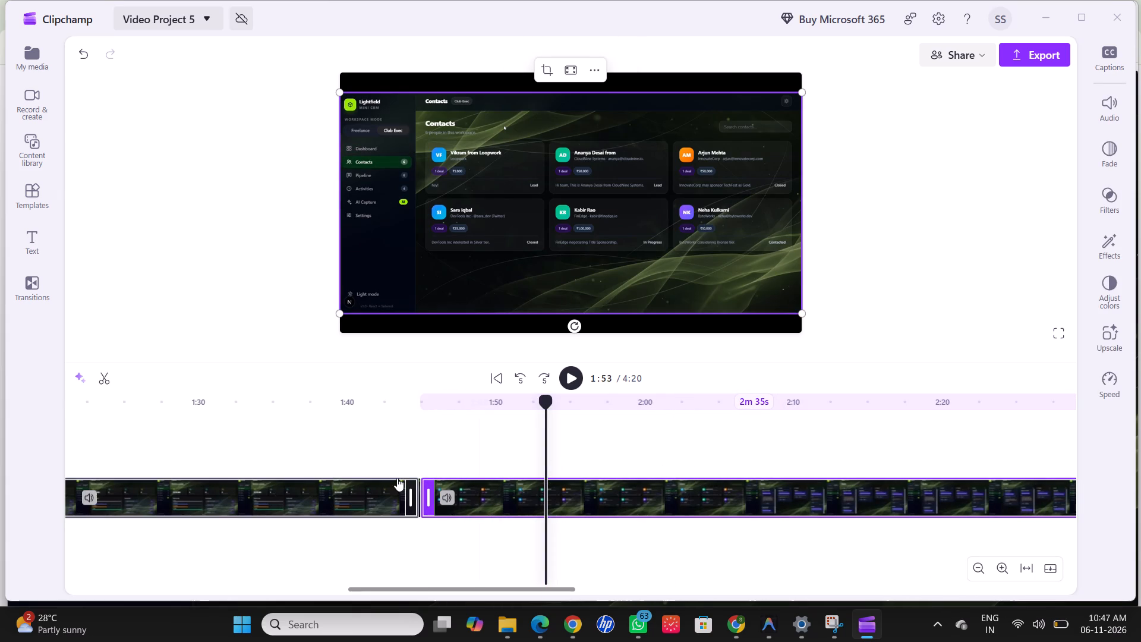
Play the recording from about 1:43 through the Contacts section to check the join and what follows it.
{"action": "left_click", "coordinate": [404, 491]}
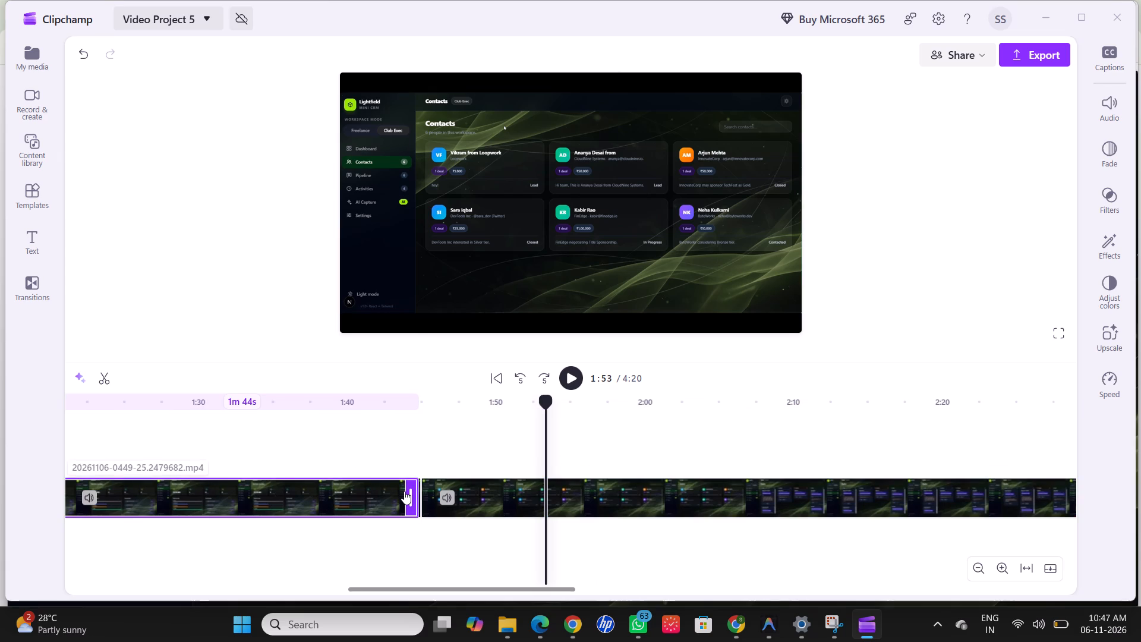
{"action": "left_click", "coordinate": [386, 491]}
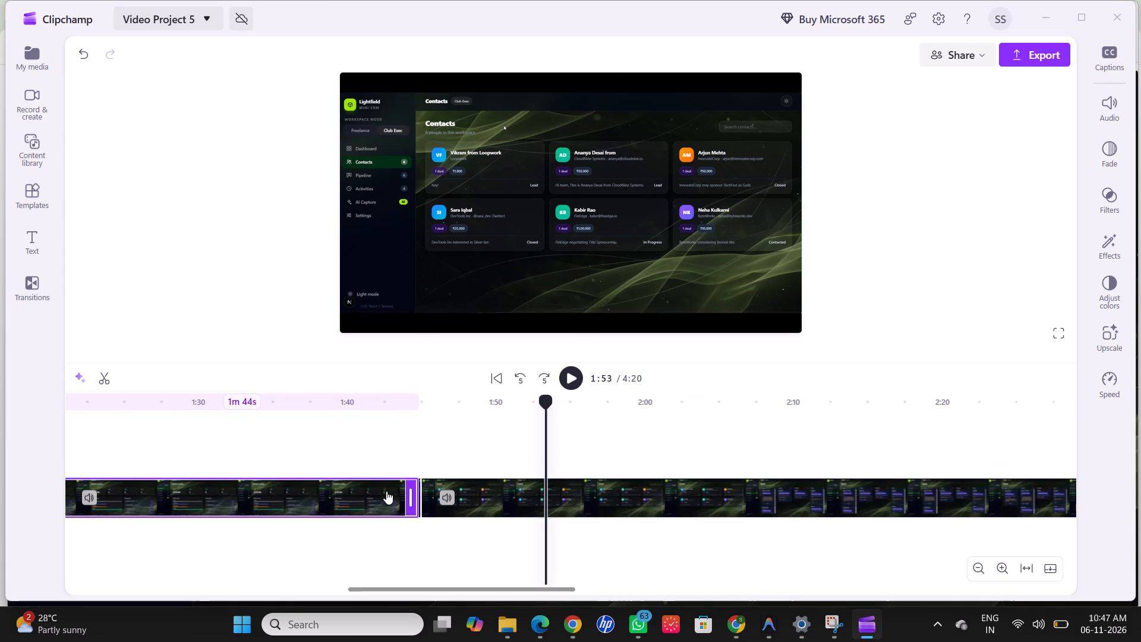
{"action": "left_click", "coordinate": [550, 433]}
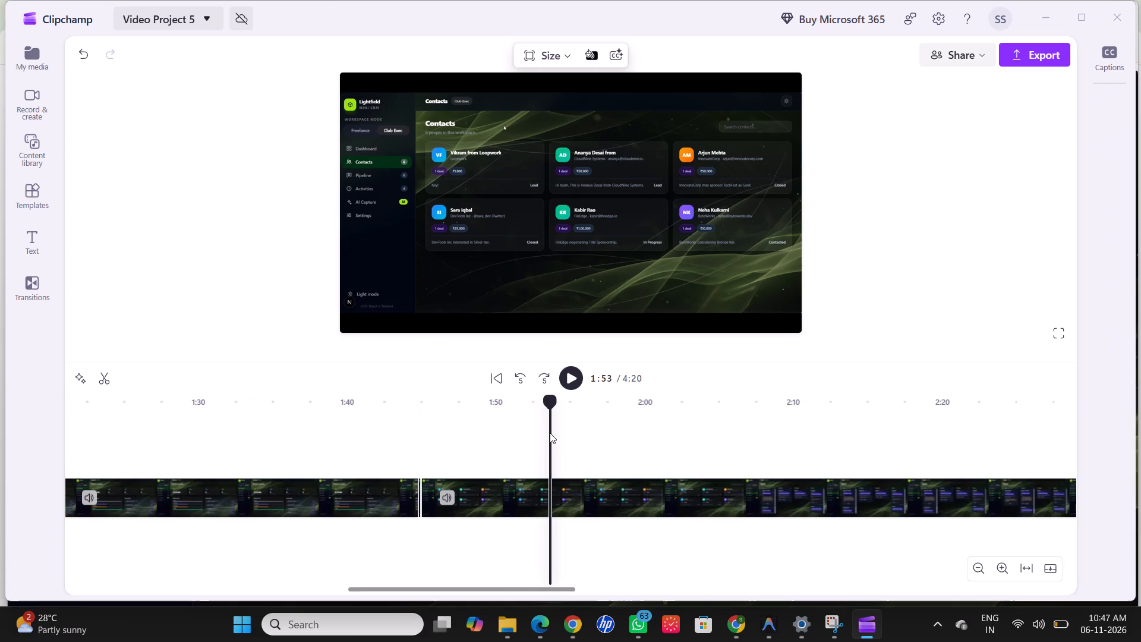
{"action": "left_click", "coordinate": [406, 452]}
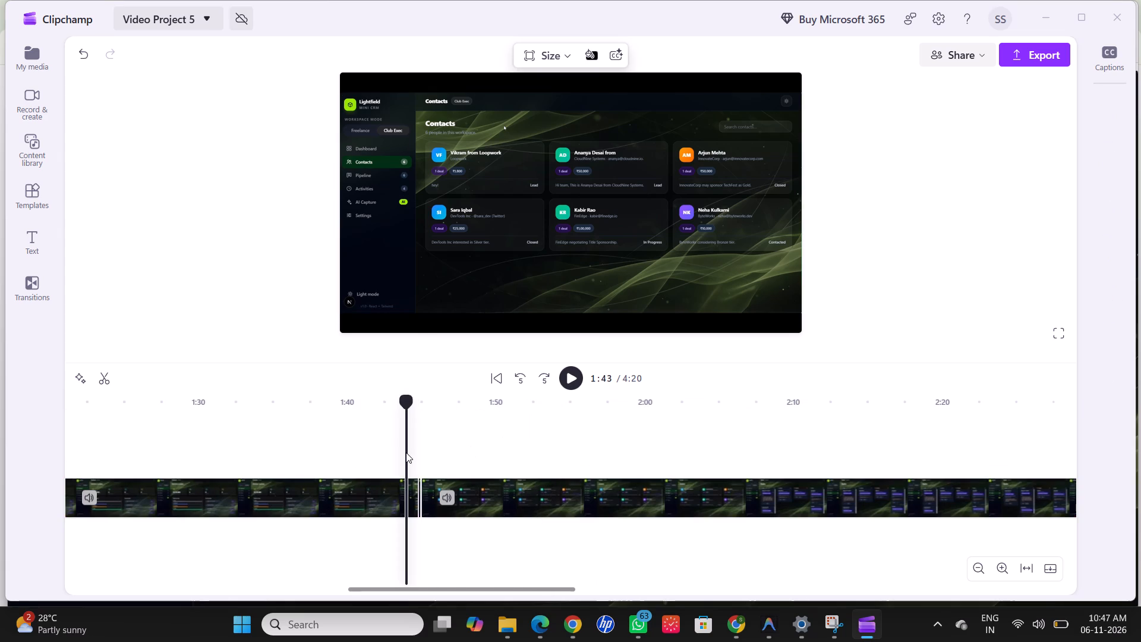
{"action": "left_click", "coordinate": [568, 383]}
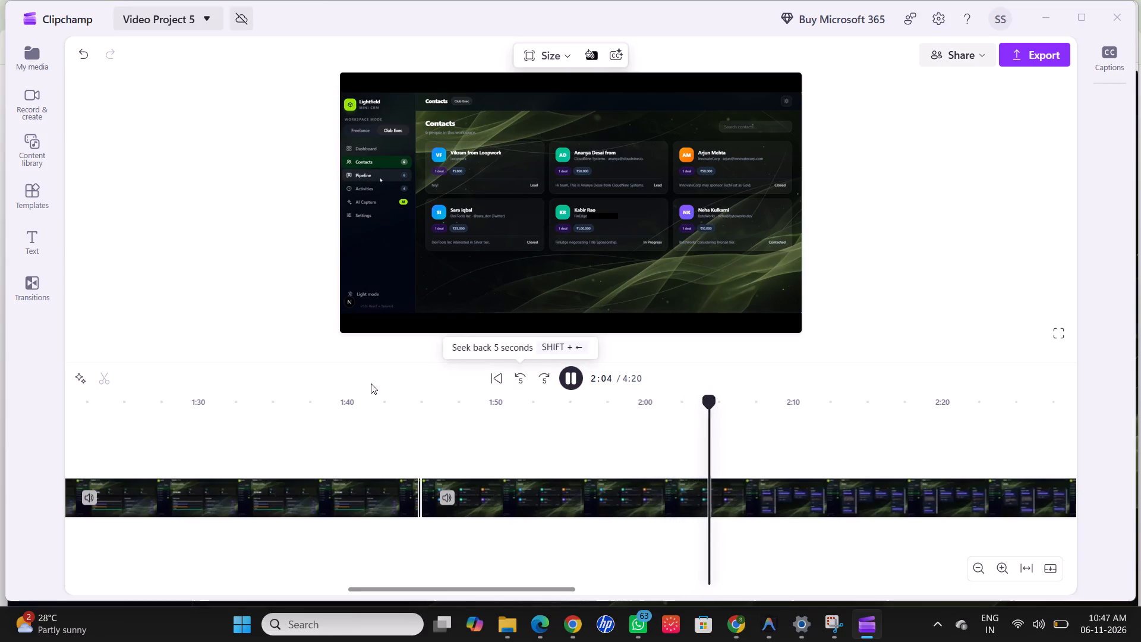
{"action": "left_click", "coordinate": [491, 496]}
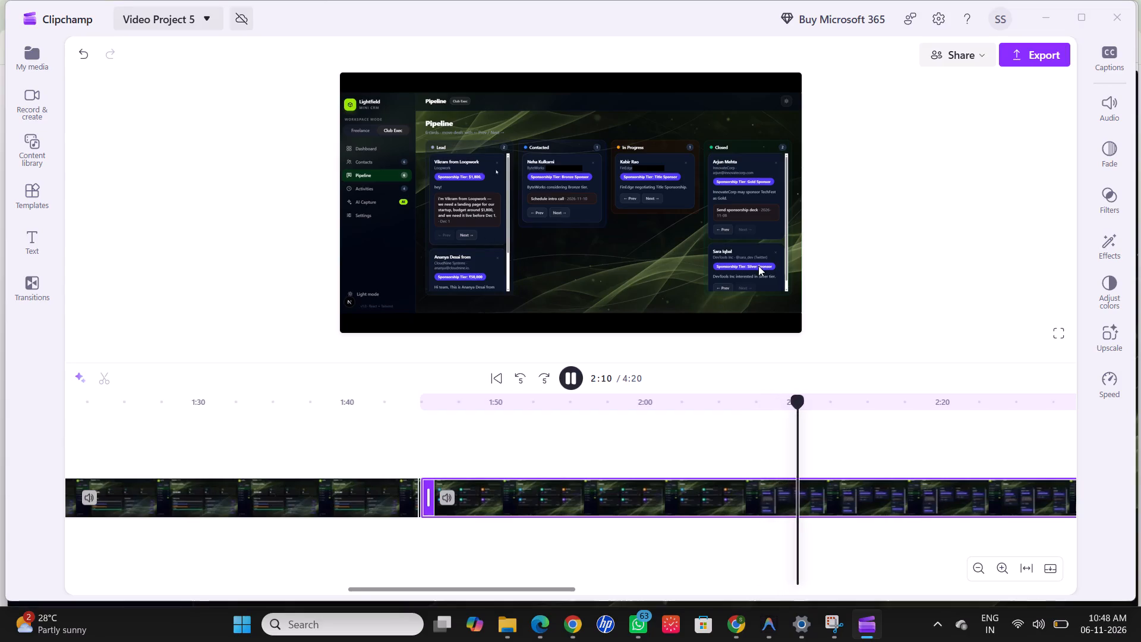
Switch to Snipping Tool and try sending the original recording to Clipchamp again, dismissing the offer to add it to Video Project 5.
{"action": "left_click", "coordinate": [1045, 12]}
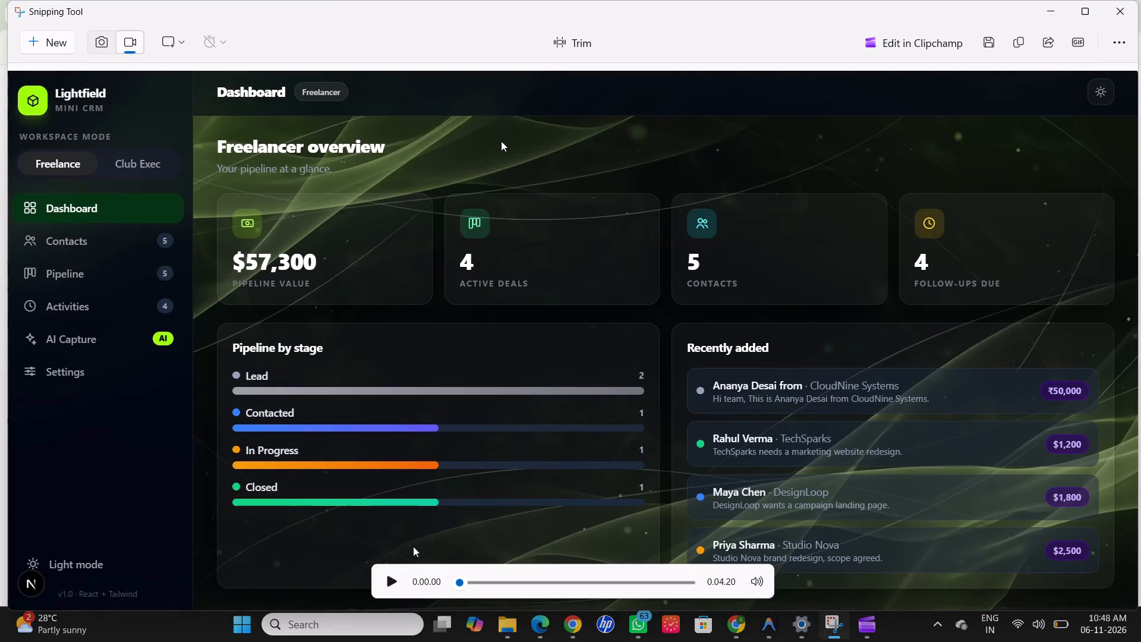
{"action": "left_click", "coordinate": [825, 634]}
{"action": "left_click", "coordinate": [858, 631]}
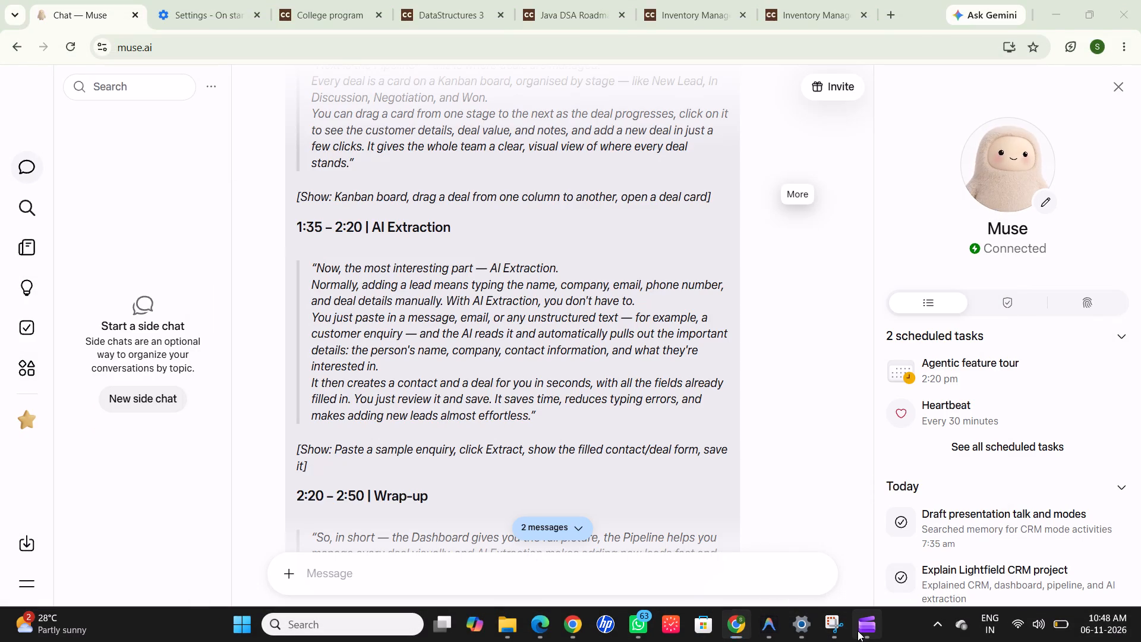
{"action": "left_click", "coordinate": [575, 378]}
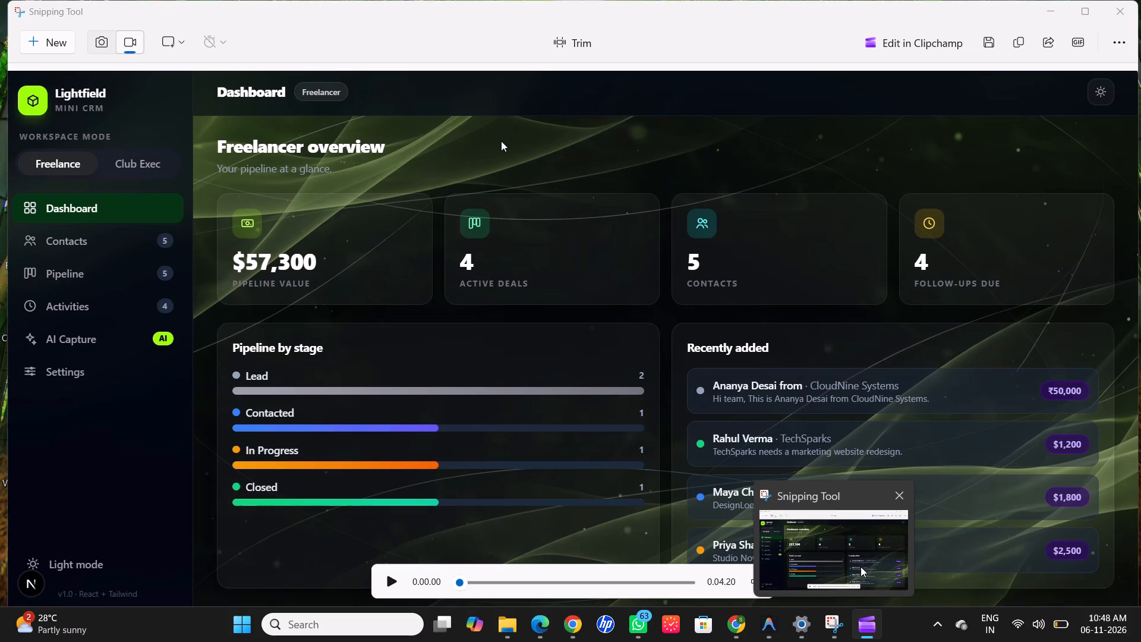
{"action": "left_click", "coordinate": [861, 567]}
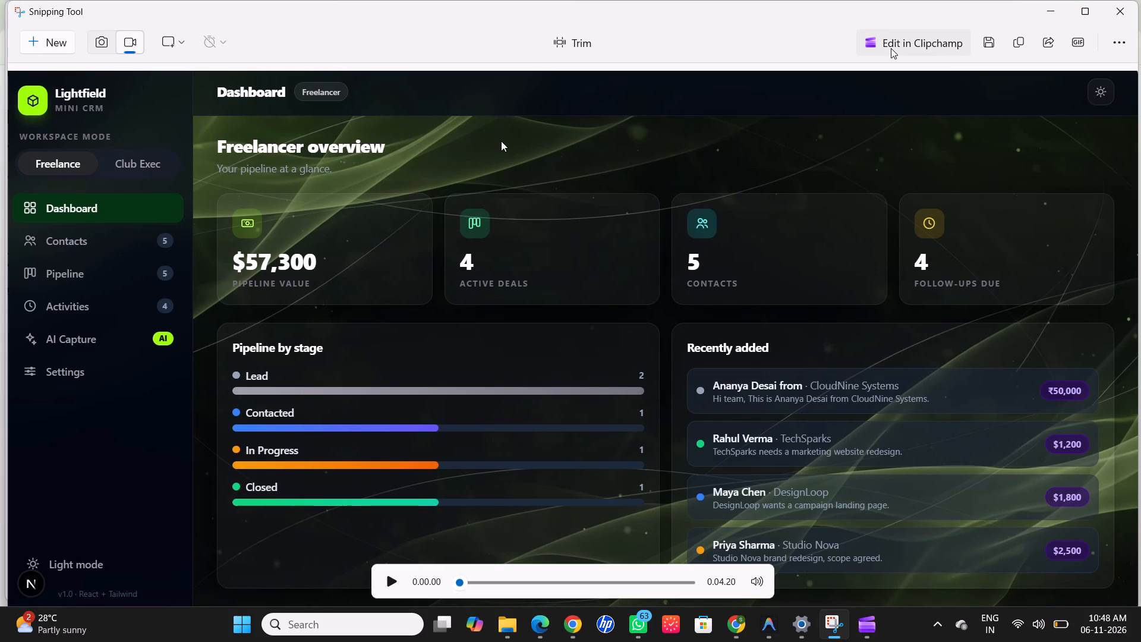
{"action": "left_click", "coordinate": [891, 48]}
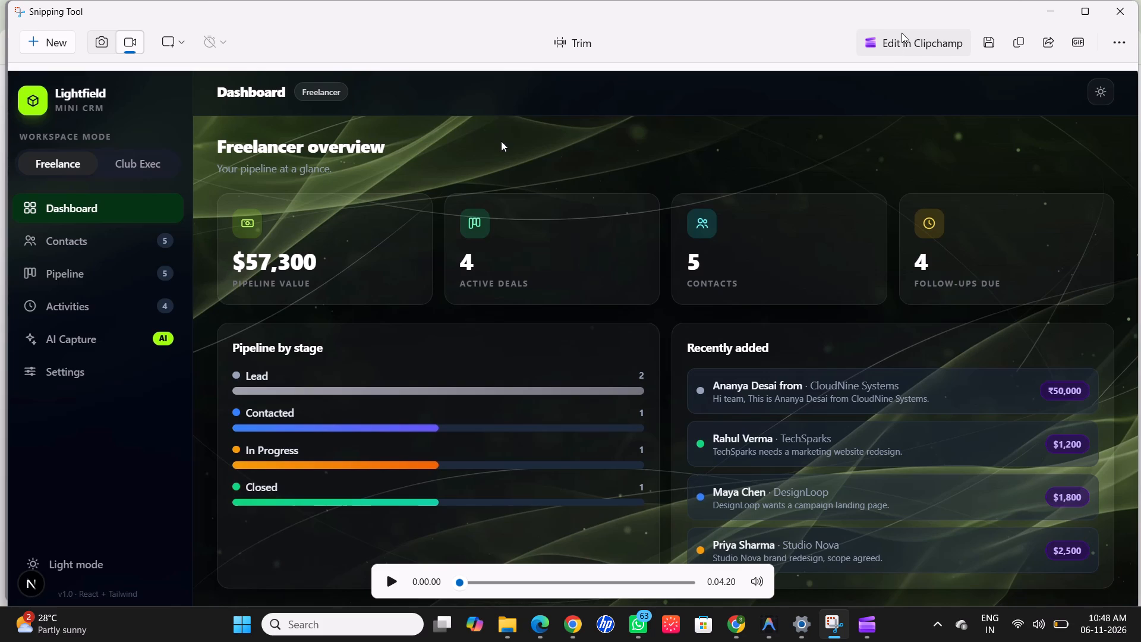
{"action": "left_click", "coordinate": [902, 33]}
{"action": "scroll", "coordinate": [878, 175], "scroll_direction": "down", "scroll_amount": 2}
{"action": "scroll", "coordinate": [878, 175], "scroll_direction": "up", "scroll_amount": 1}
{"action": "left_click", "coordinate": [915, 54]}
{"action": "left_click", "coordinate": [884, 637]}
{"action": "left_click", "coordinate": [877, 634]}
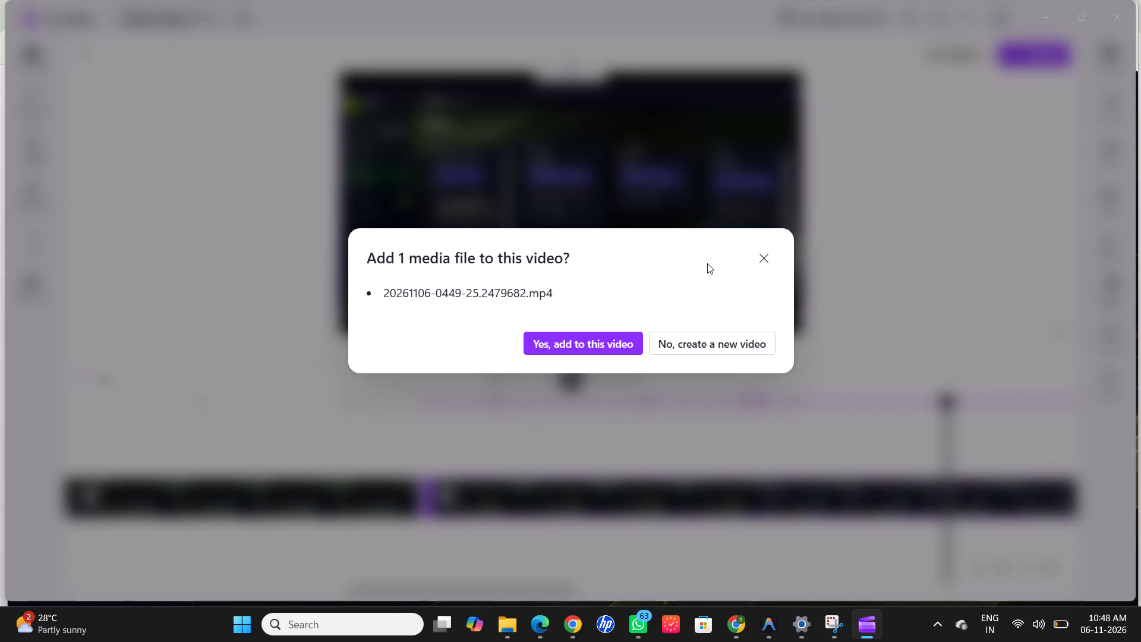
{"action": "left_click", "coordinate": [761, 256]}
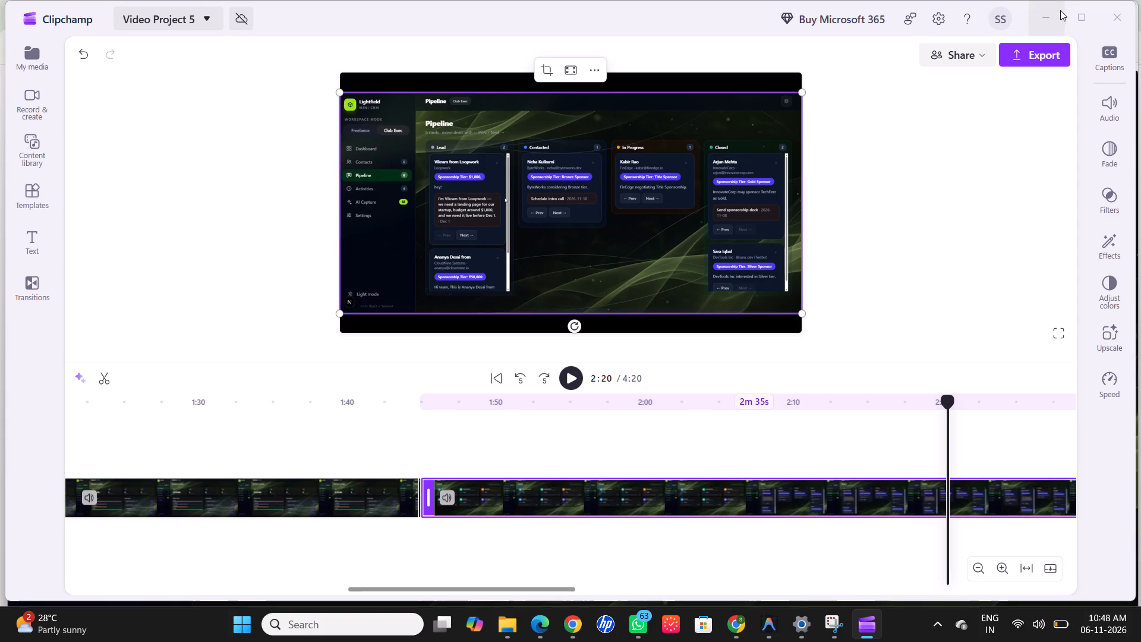
Close Video Project 5 and reopen the original recording from Snipping Tool in Clipchamp as a fresh project.
{"action": "left_click", "coordinate": [1115, 0]}
{"action": "left_click", "coordinate": [1116, 11]}
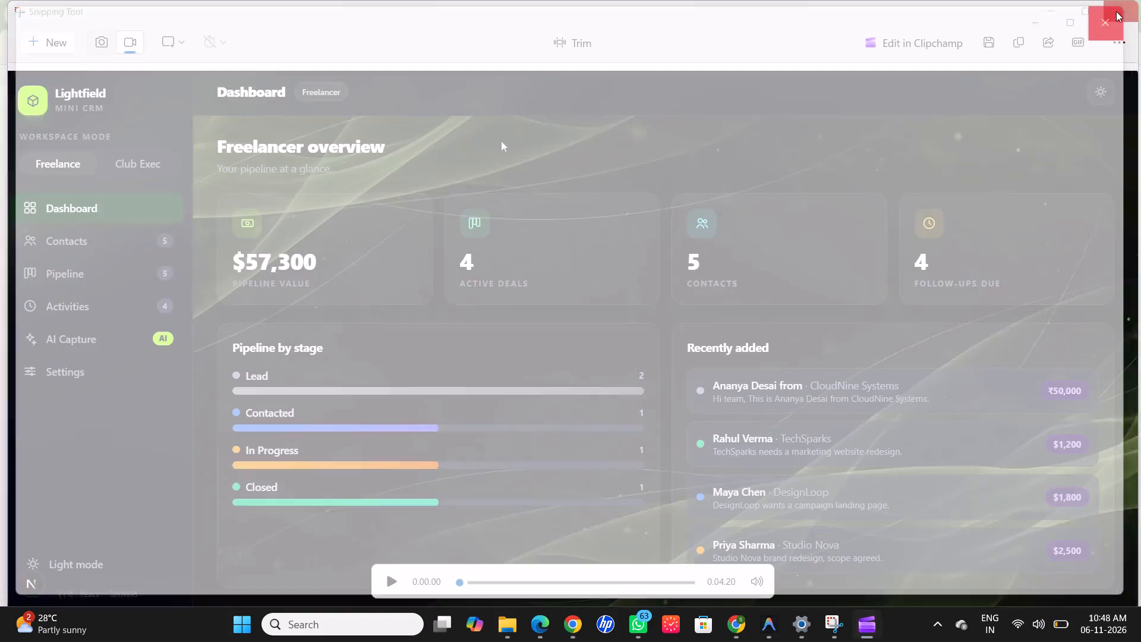
{"action": "double_click", "coordinate": [902, 37]}
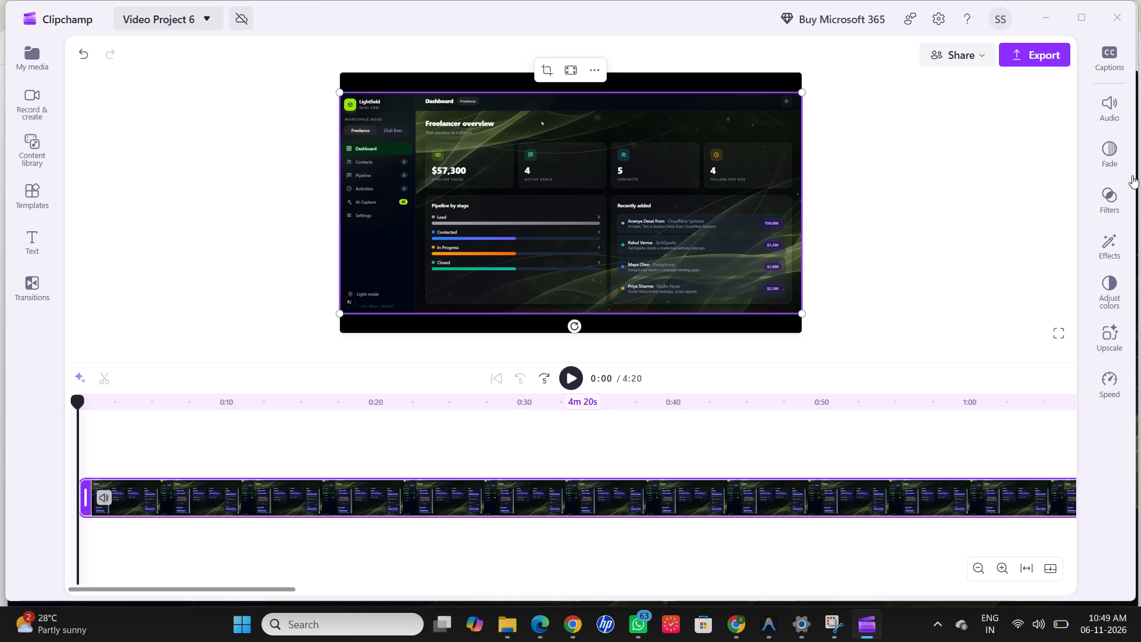
Split the recording at about 1:45, where the Club Exec view changes from Dashboard to Contacts.
{"action": "scroll", "coordinate": [988, 469], "scroll_direction": "left", "scroll_amount": 1}
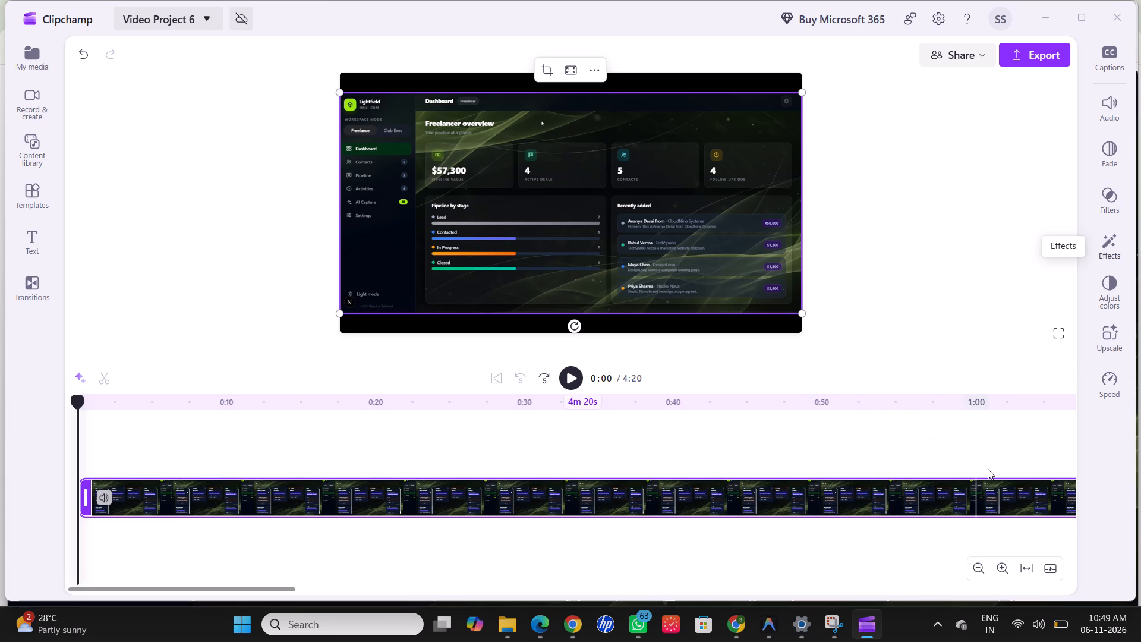
{"action": "scroll", "coordinate": [988, 469], "scroll_direction": "left", "scroll_amount": 3}
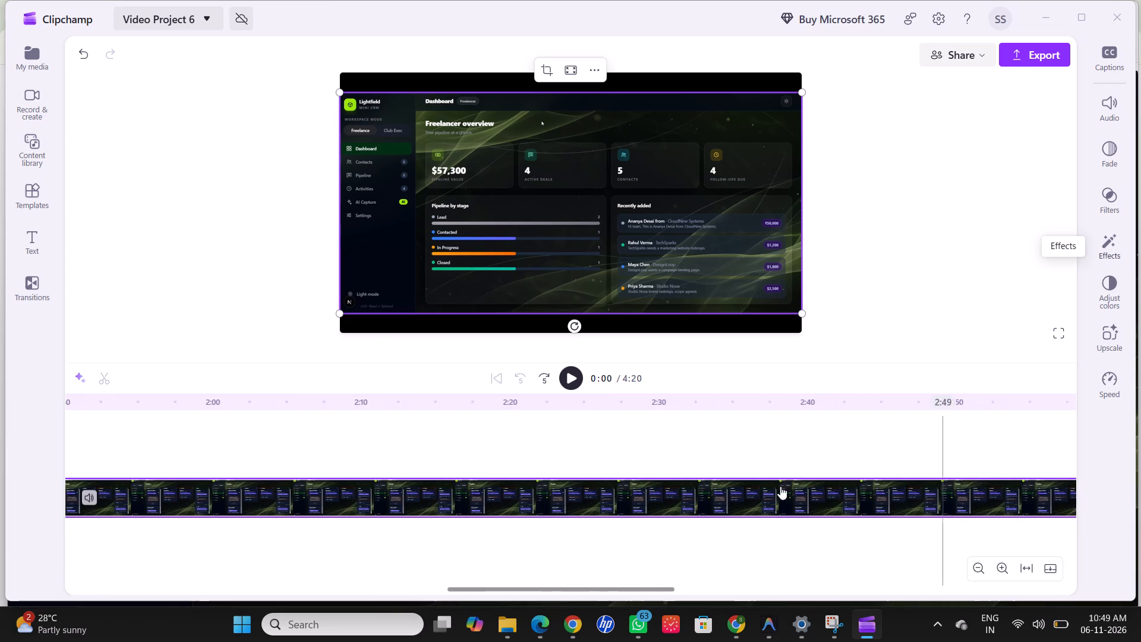
{"action": "scroll", "coordinate": [346, 534], "scroll_direction": "right", "scroll_amount": 1}
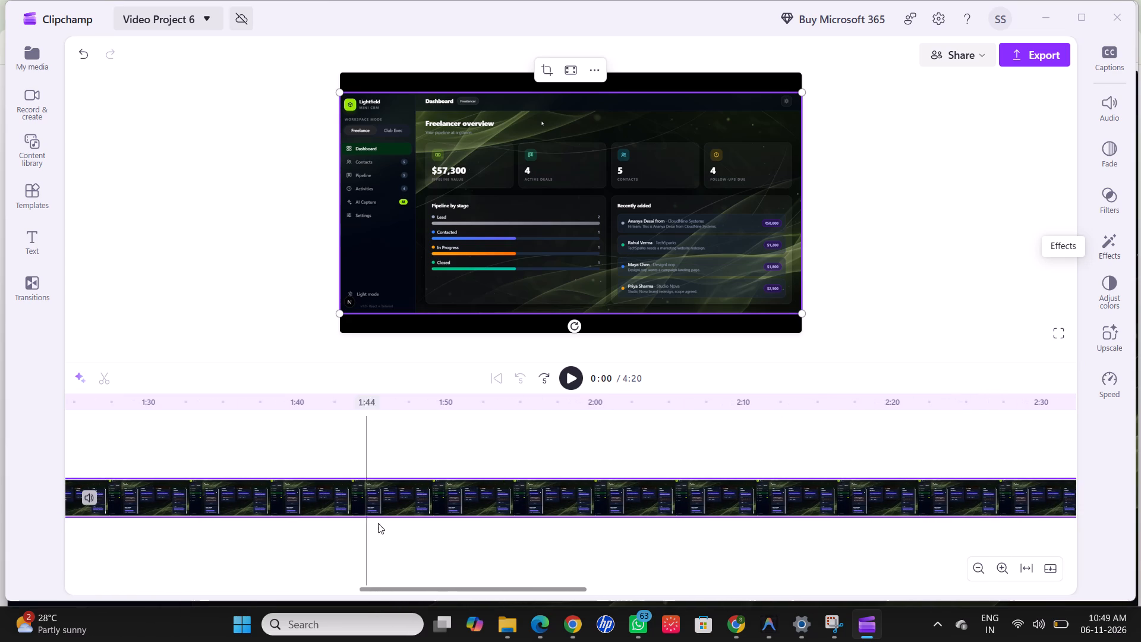
{"action": "left_click", "coordinate": [343, 517]}
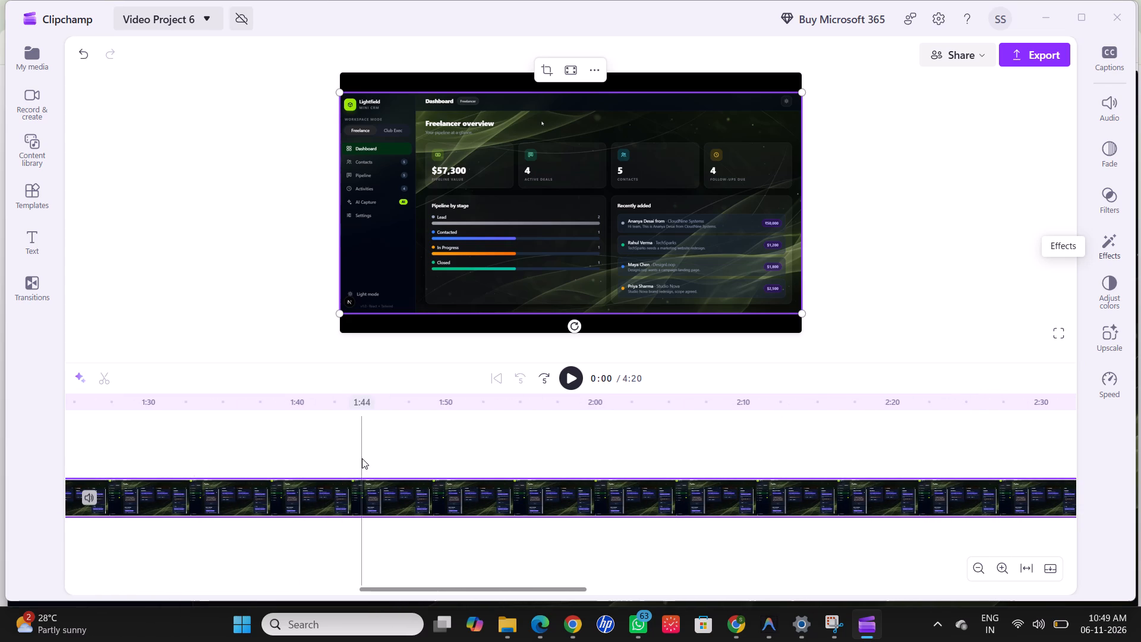
{"action": "left_click", "coordinate": [362, 458]}
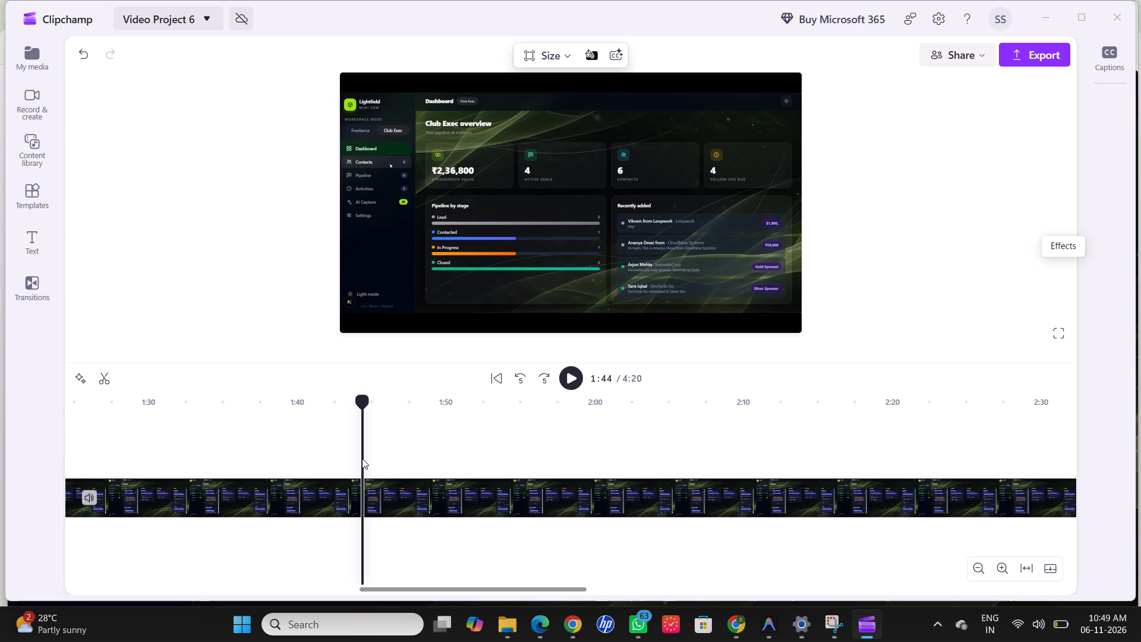
{"action": "left_click", "coordinate": [373, 463]}
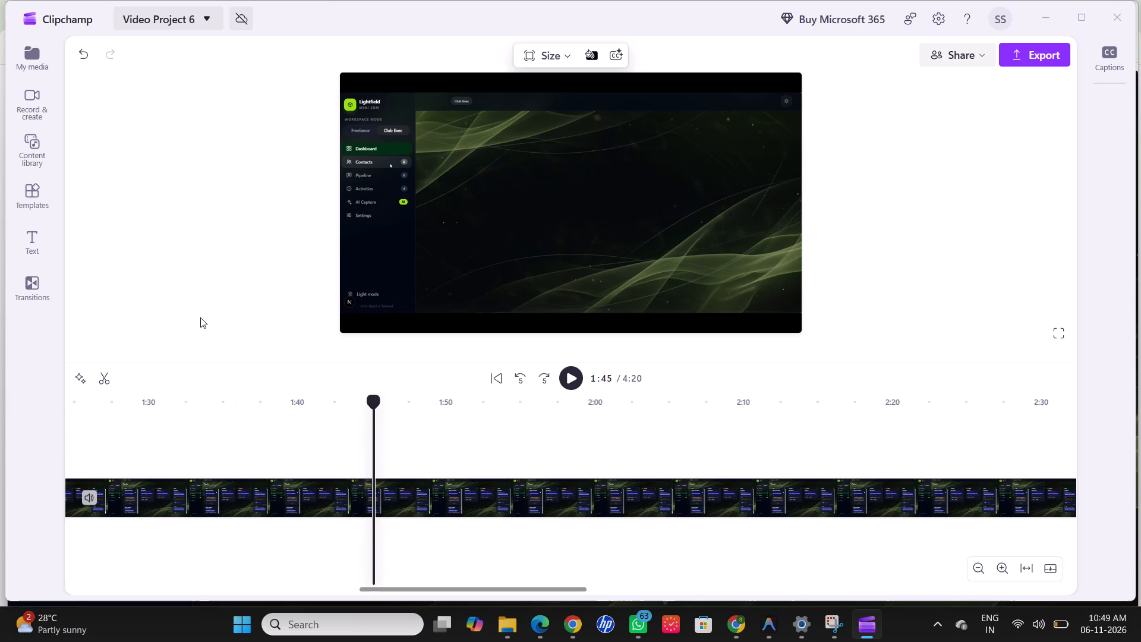
{"action": "left_click", "coordinate": [106, 375]}
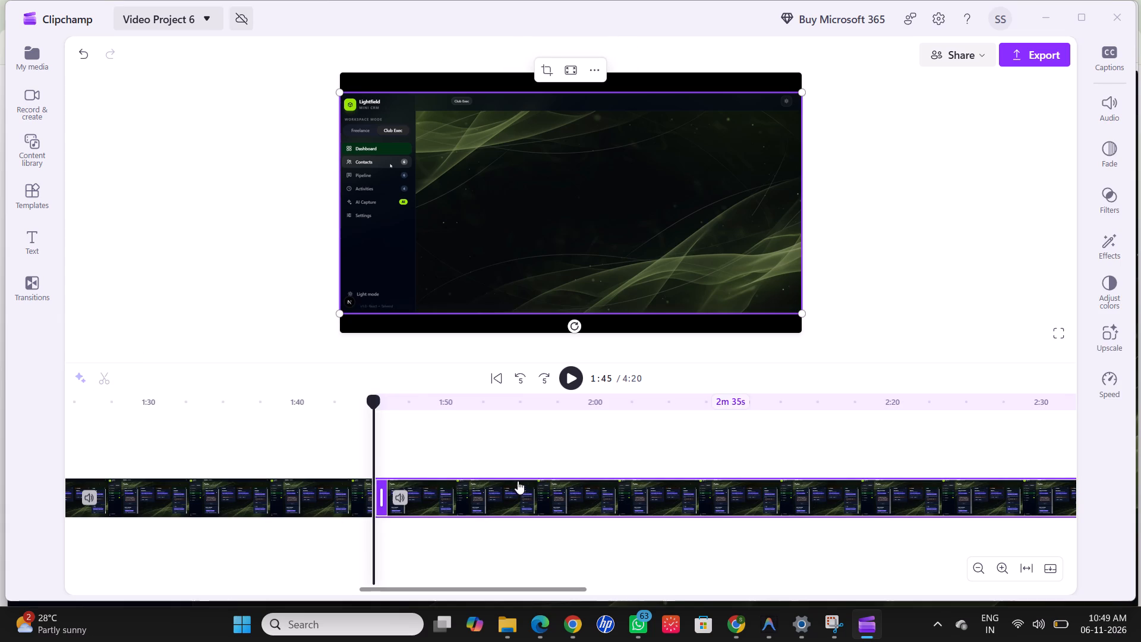
Split the recording again at about 1:57, within the Club Exec Contacts view.
{"action": "left_click", "coordinate": [549, 454]}
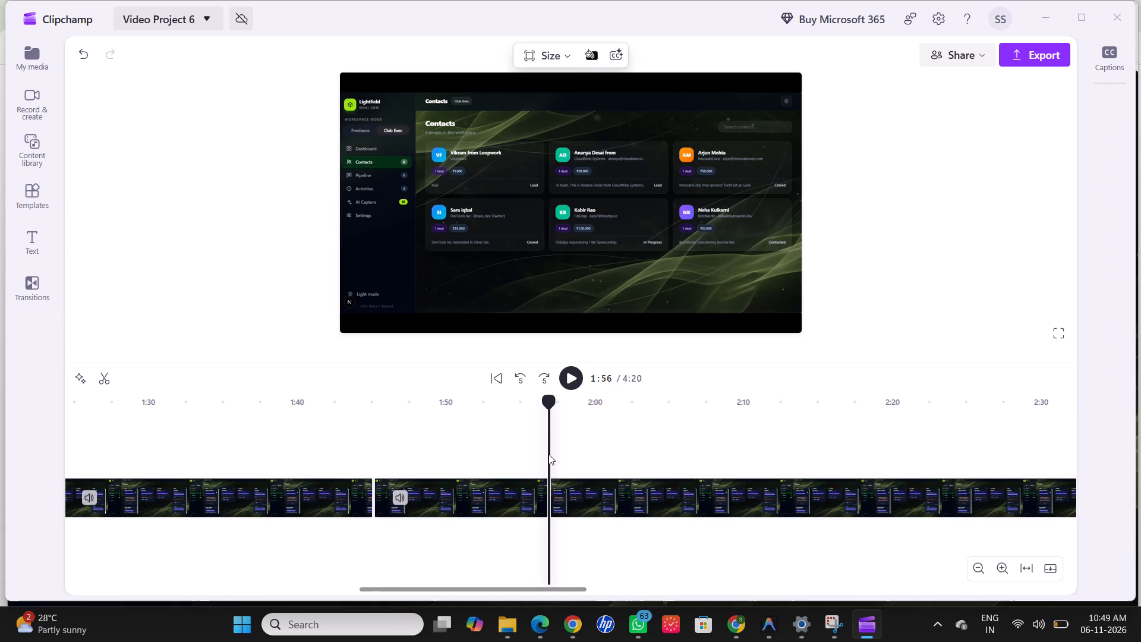
{"action": "left_click", "coordinate": [541, 455]}
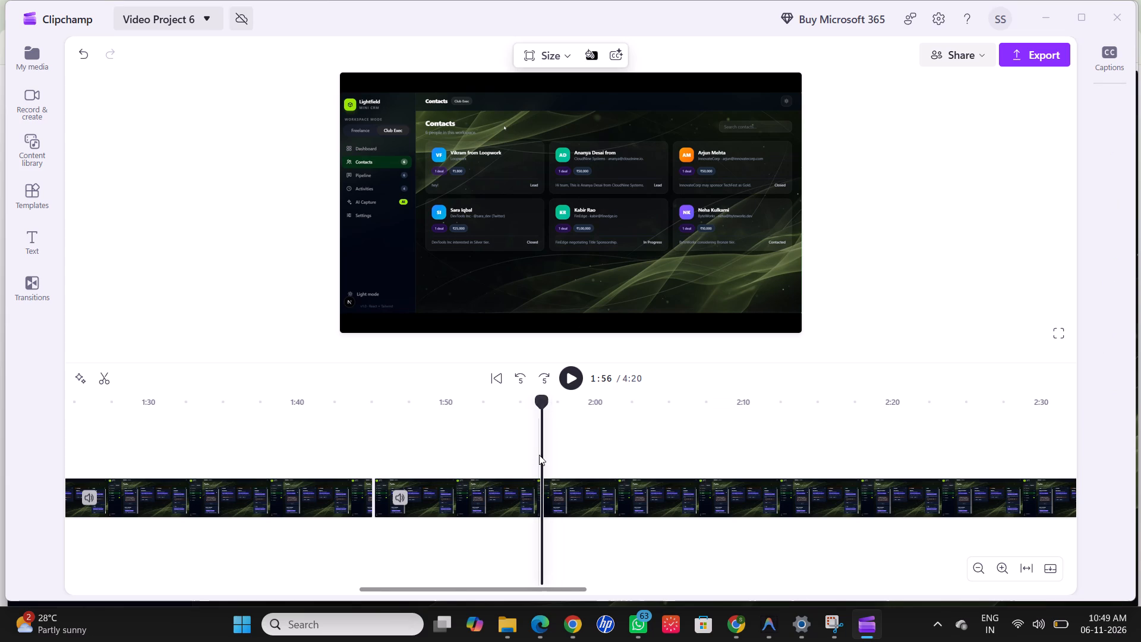
{"action": "left_click", "coordinate": [536, 455]}
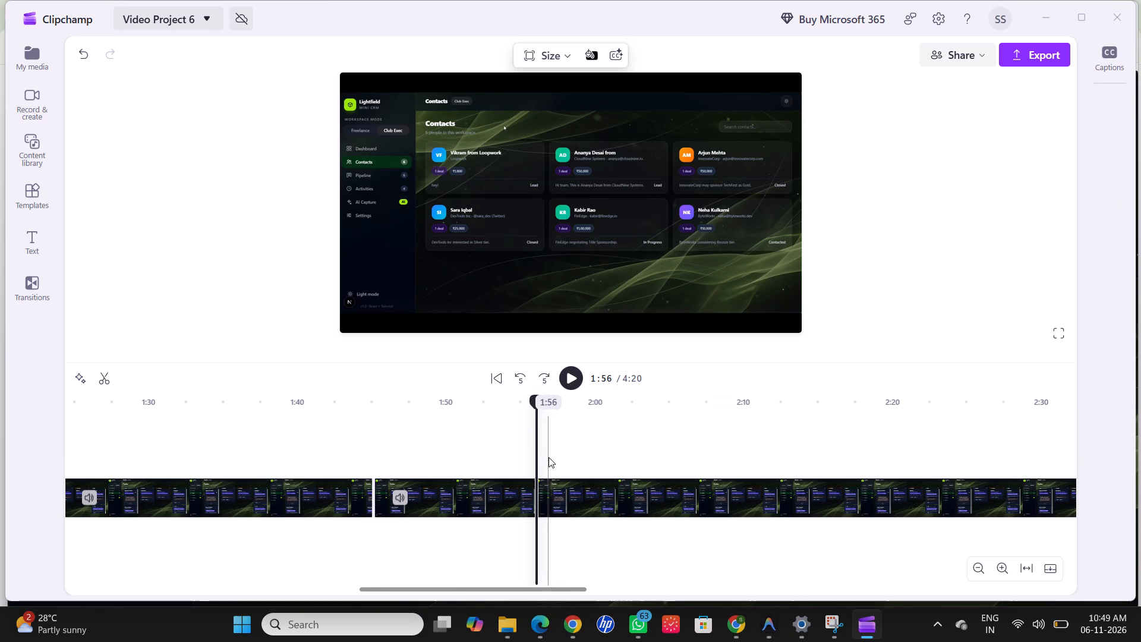
{"action": "left_click", "coordinate": [549, 457]}
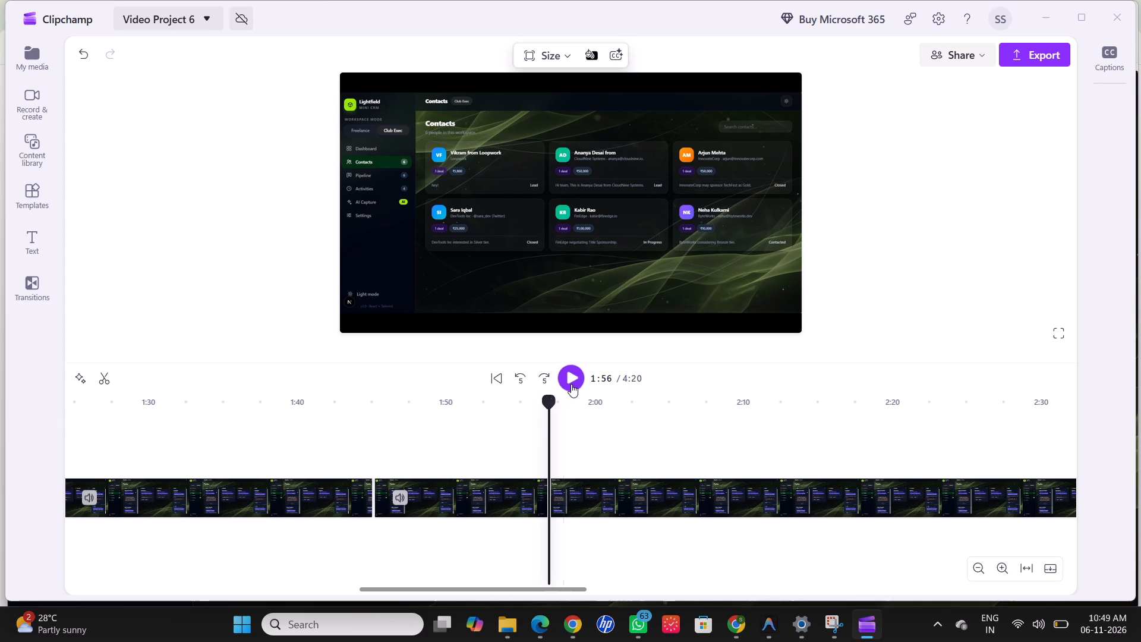
{"action": "left_click", "coordinate": [571, 383]}
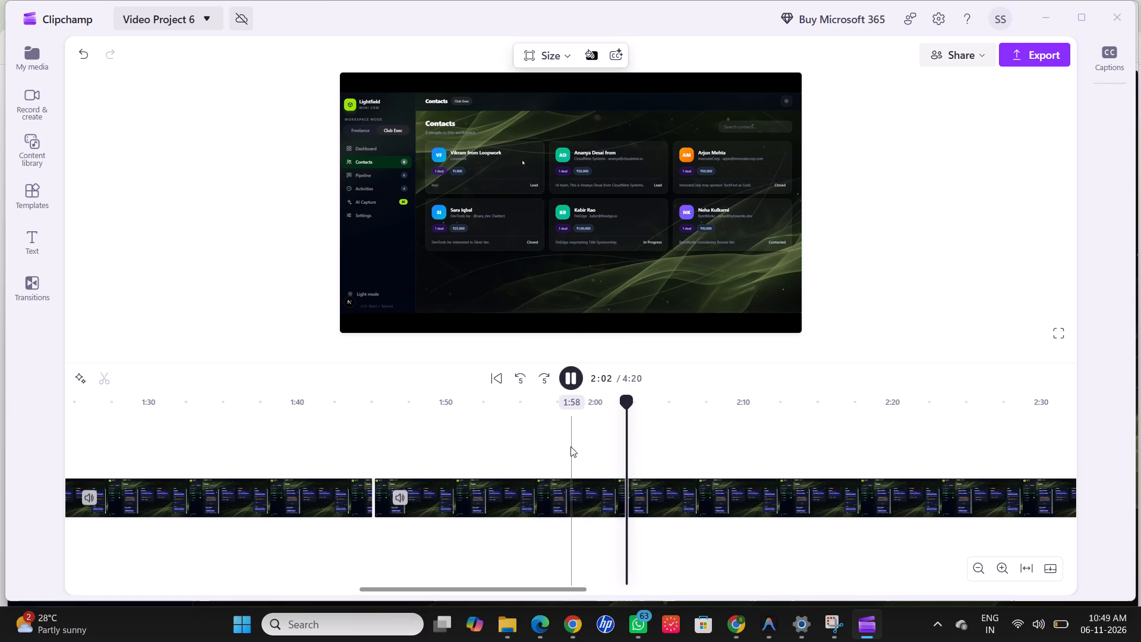
{"action": "left_click", "coordinate": [554, 443]}
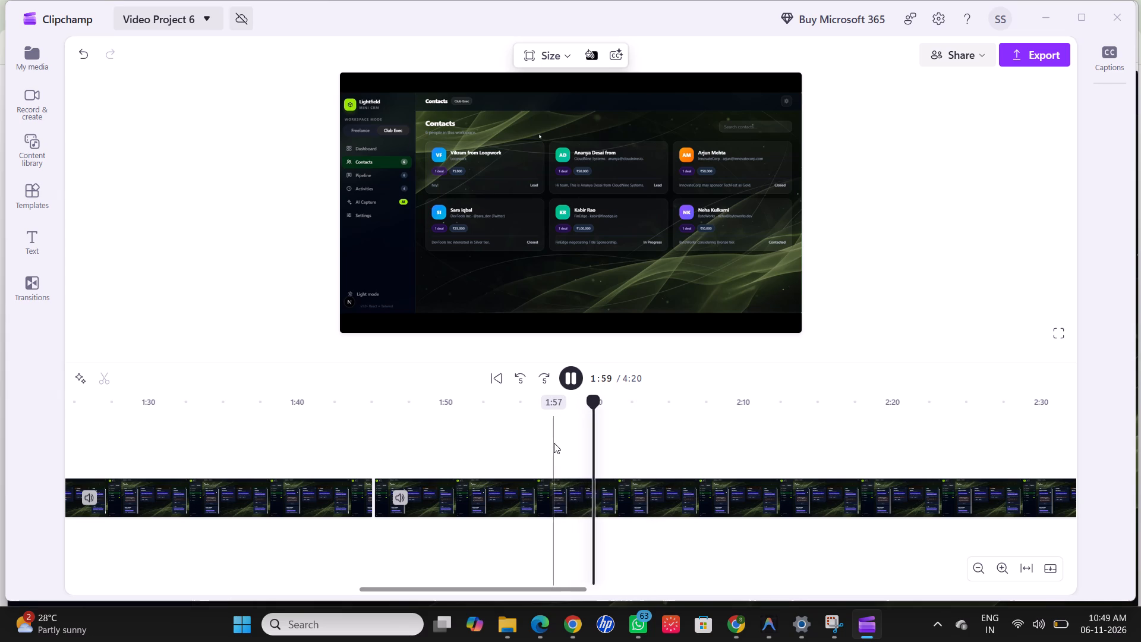
{"action": "left_click", "coordinate": [554, 443]}
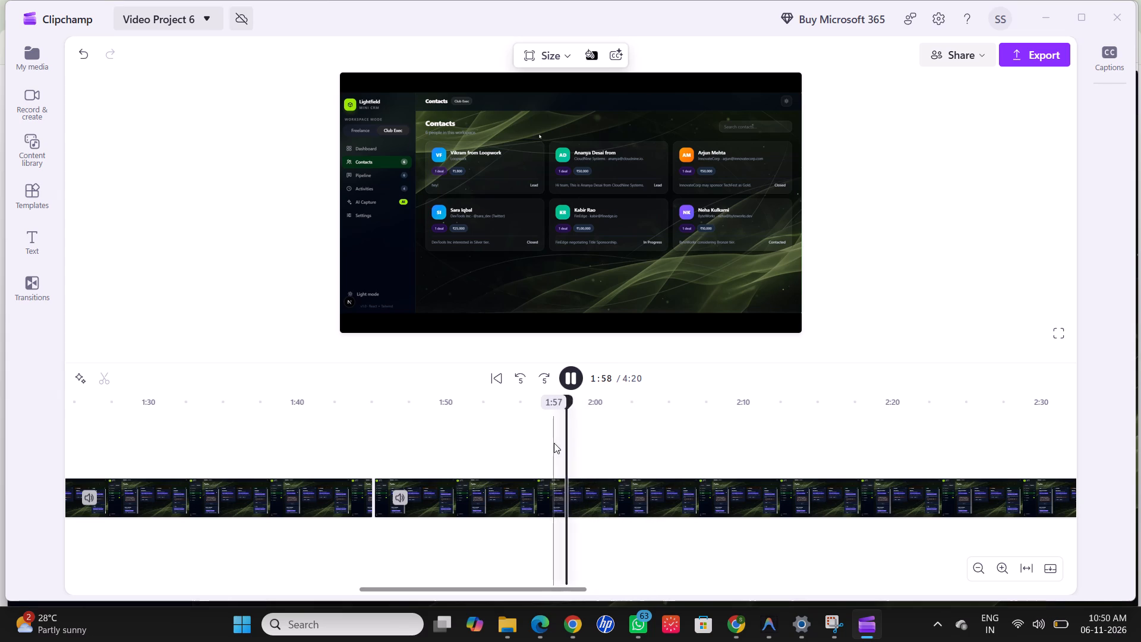
{"action": "left_click", "coordinate": [579, 372]}
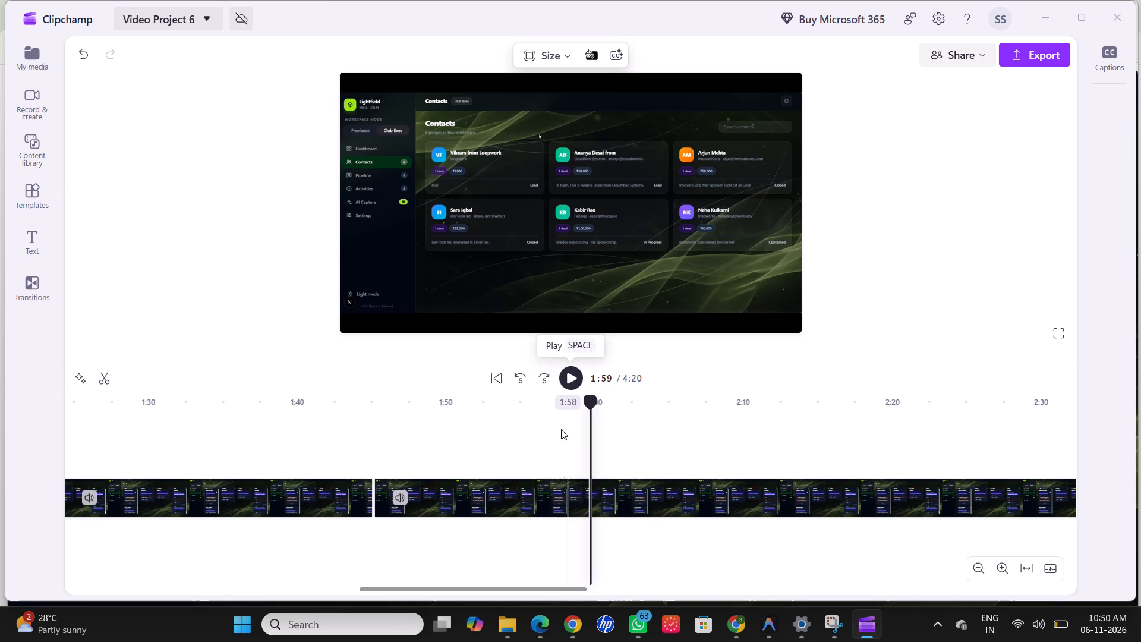
{"action": "left_click", "coordinate": [555, 439]}
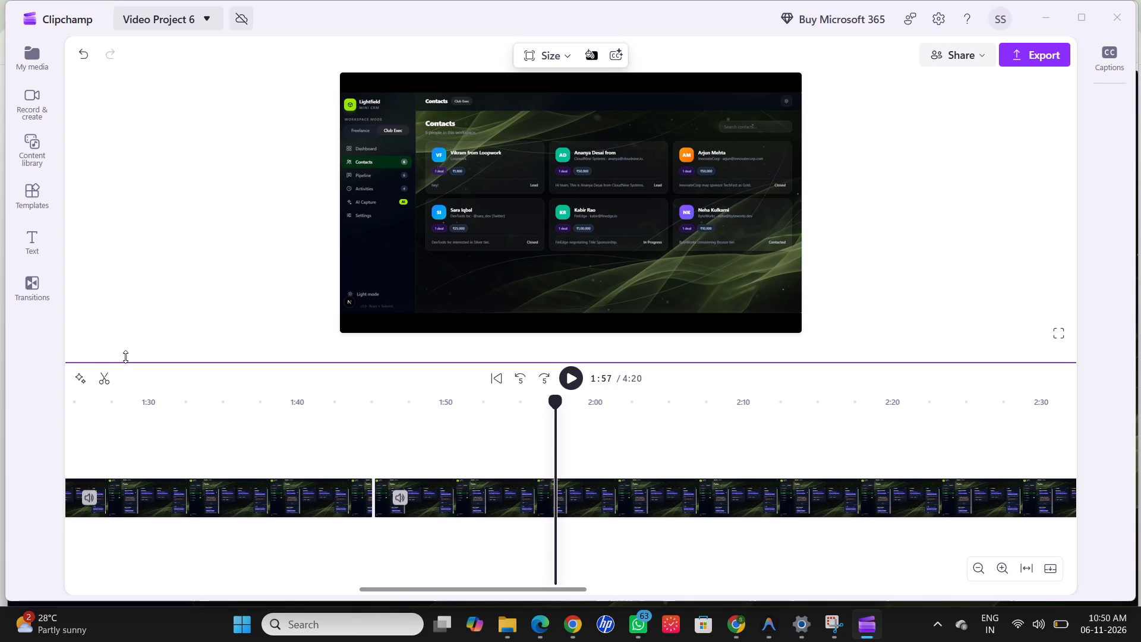
{"action": "left_click", "coordinate": [95, 373]}
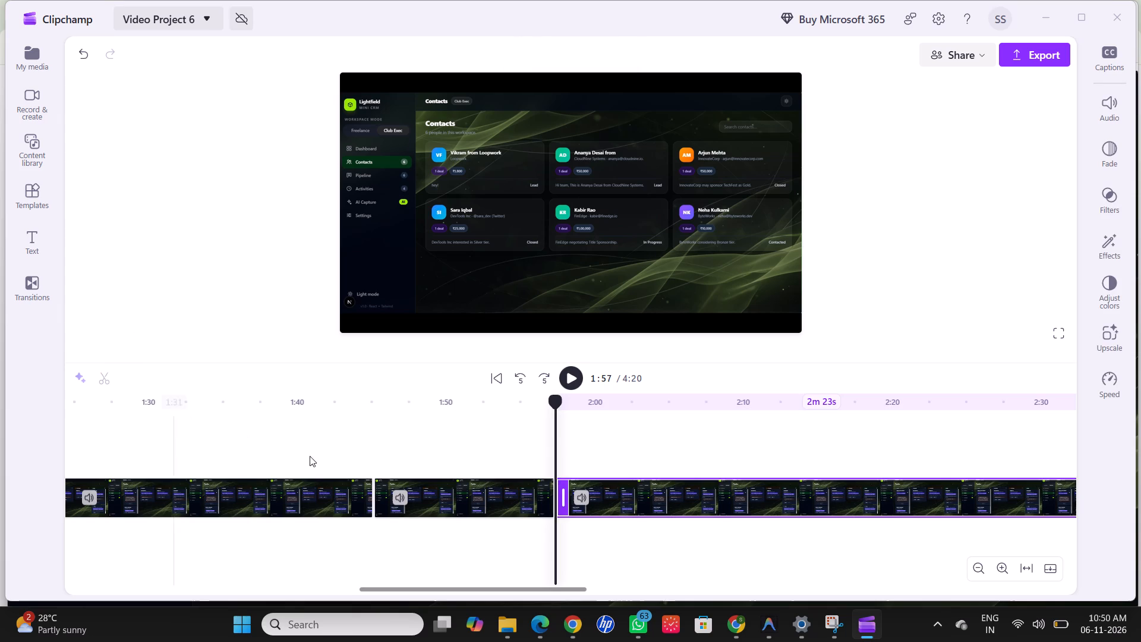
Delete the Contacts clip between about 1:45 and 1:57, check the footage that follows, and close the gap it leaves.
{"action": "left_click", "coordinate": [420, 493]}
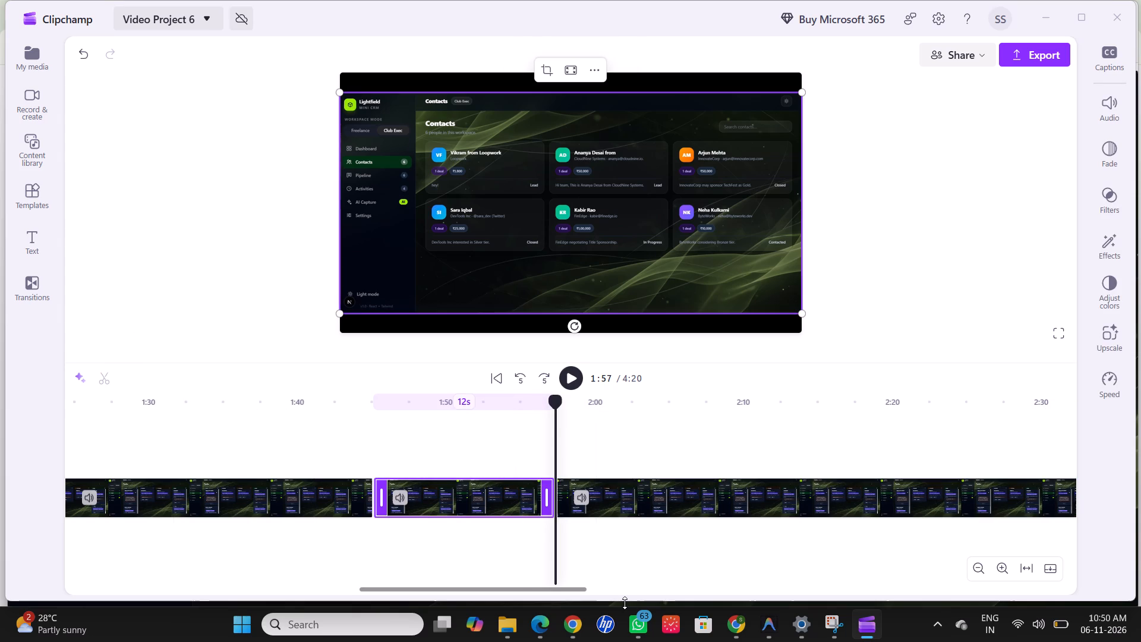
{"action": "key", "text": "Delete"}
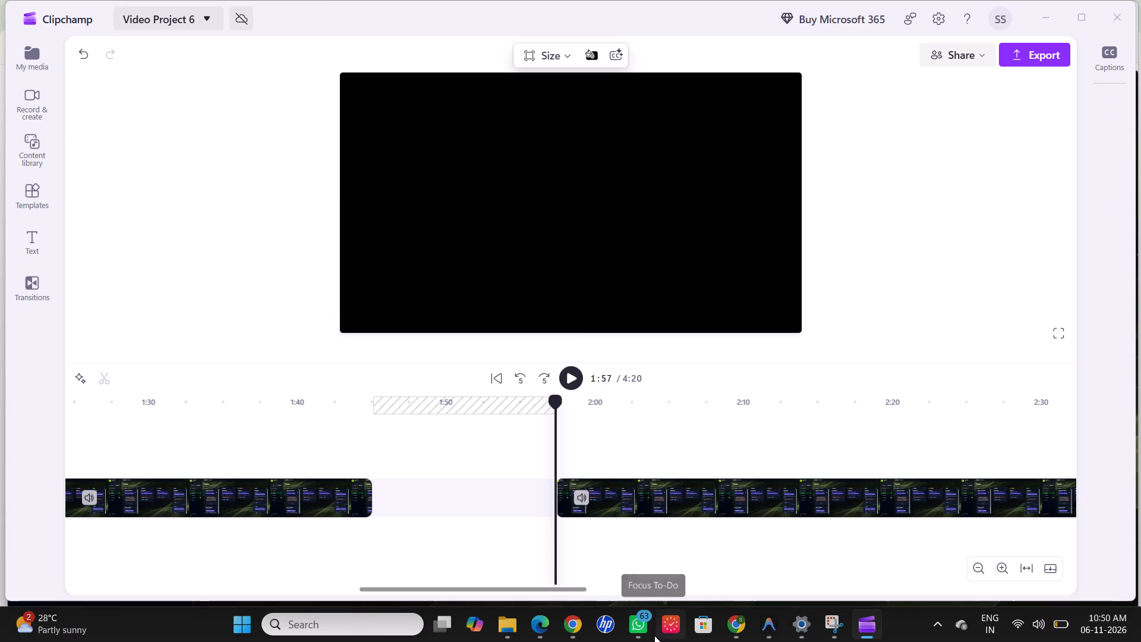
{"action": "left_click", "coordinate": [579, 382]}
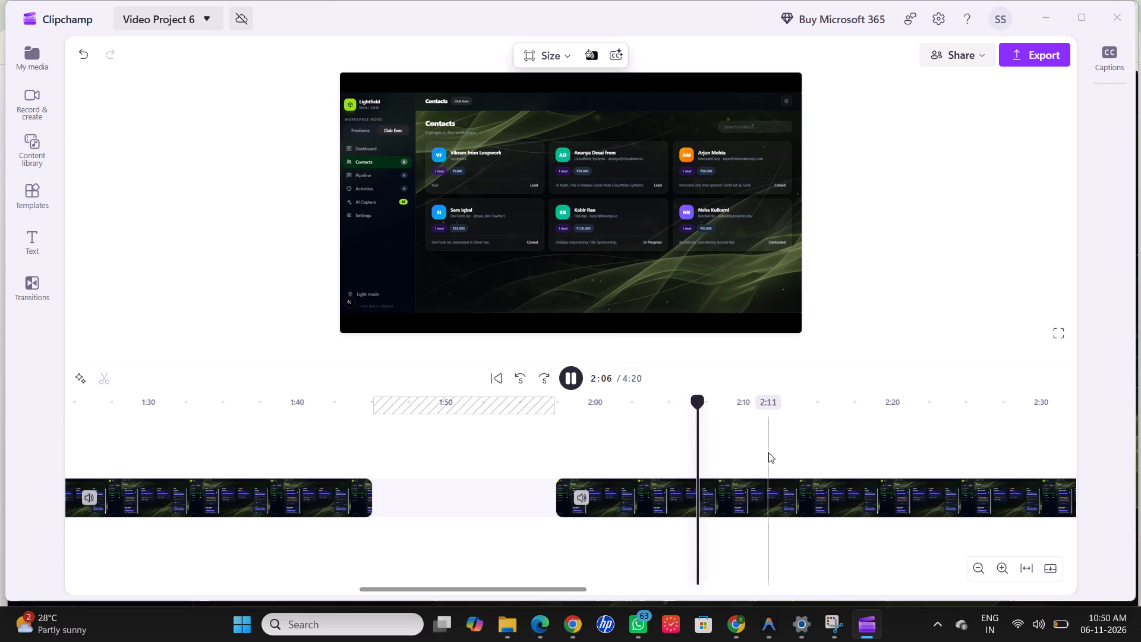
{"action": "left_click", "coordinate": [589, 493]}
{"action": "left_click", "coordinate": [589, 493]}
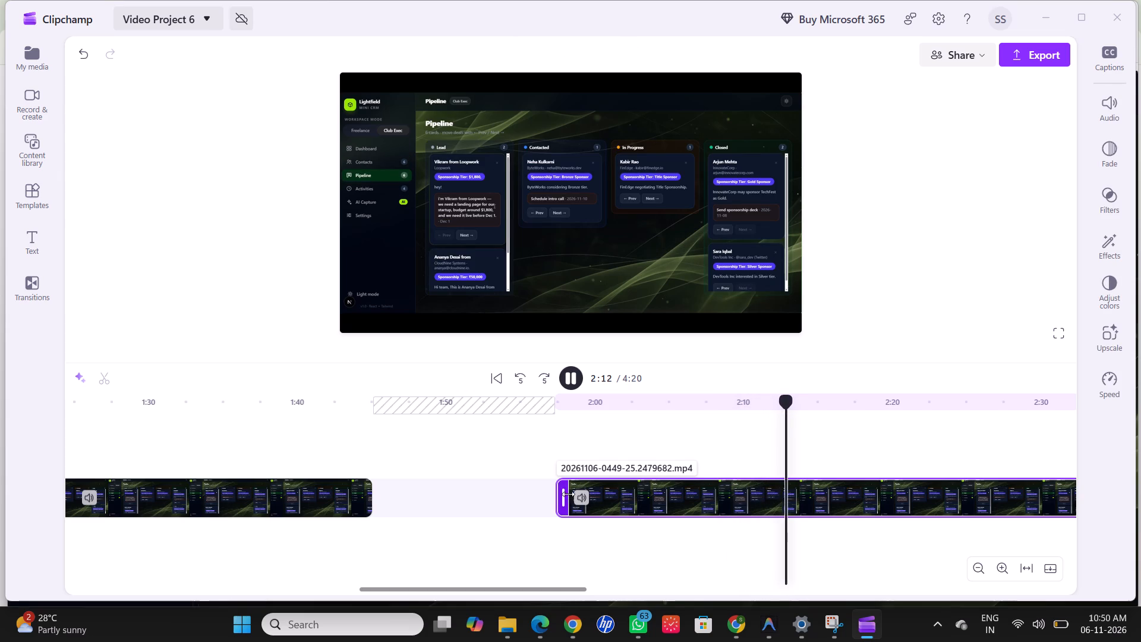
{"action": "left_click", "coordinate": [567, 495]}
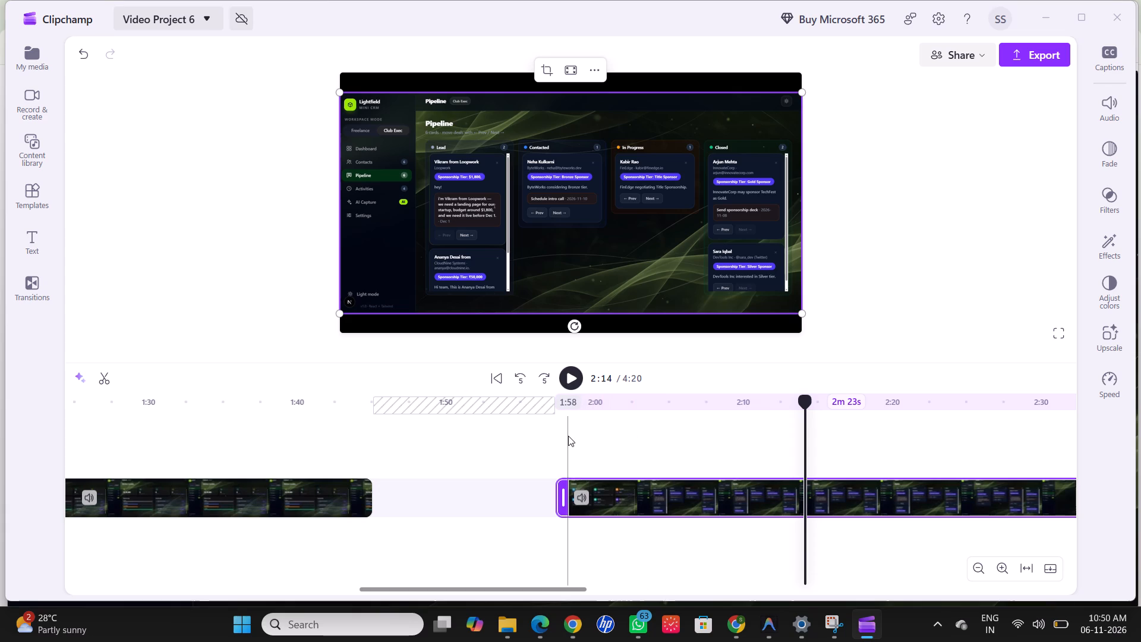
{"action": "left_click", "coordinate": [567, 393]}
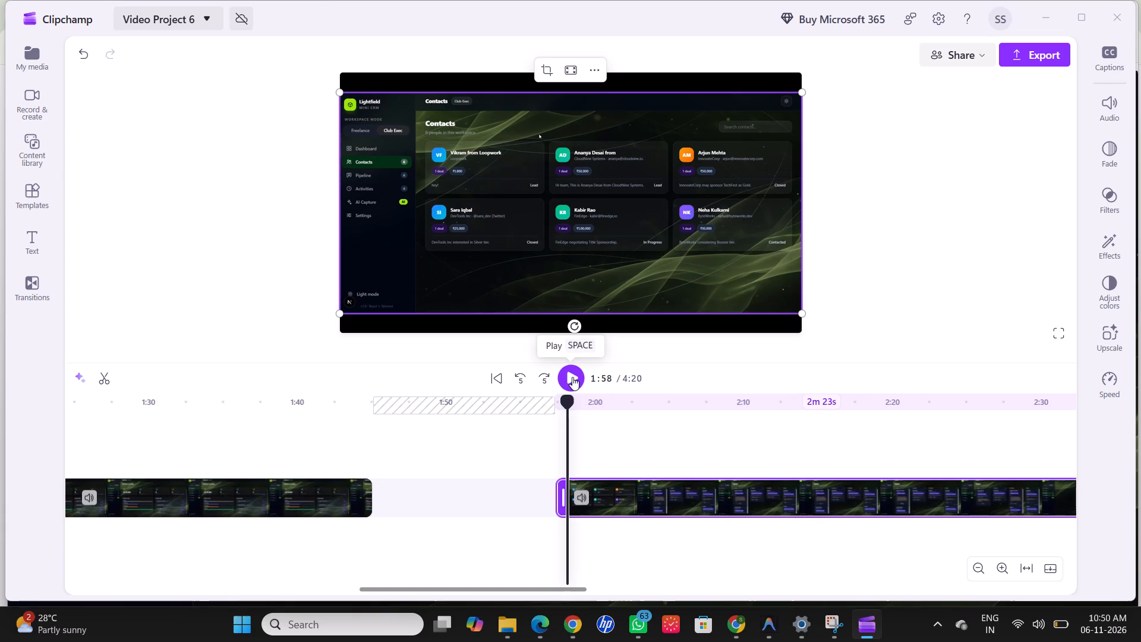
{"action": "left_click", "coordinate": [572, 377]}
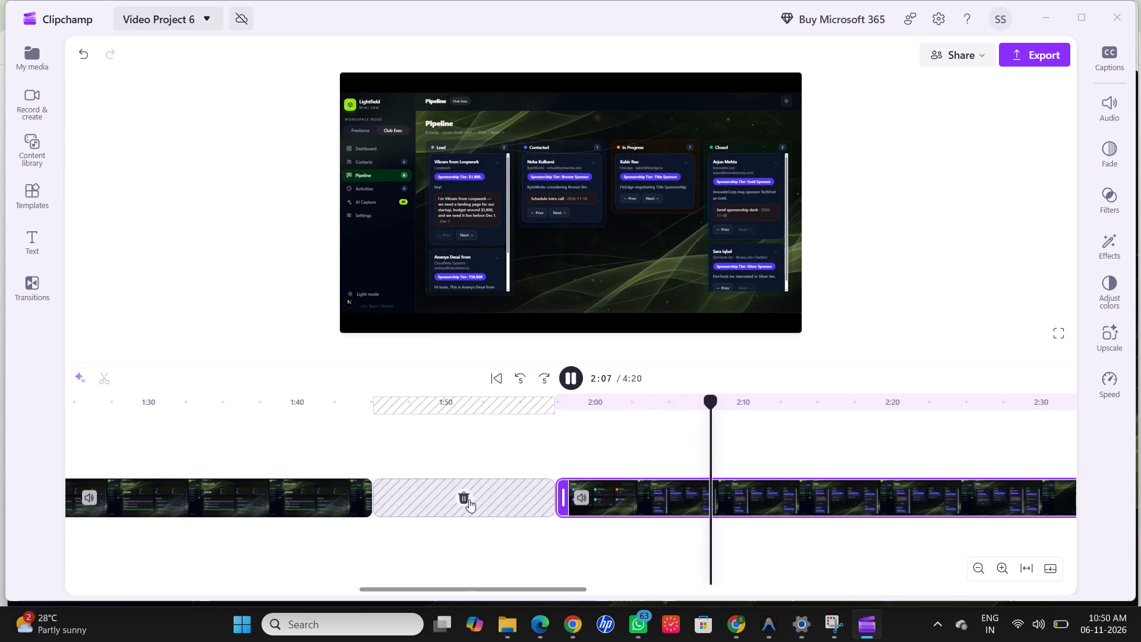
{"action": "left_click", "coordinate": [467, 498]}
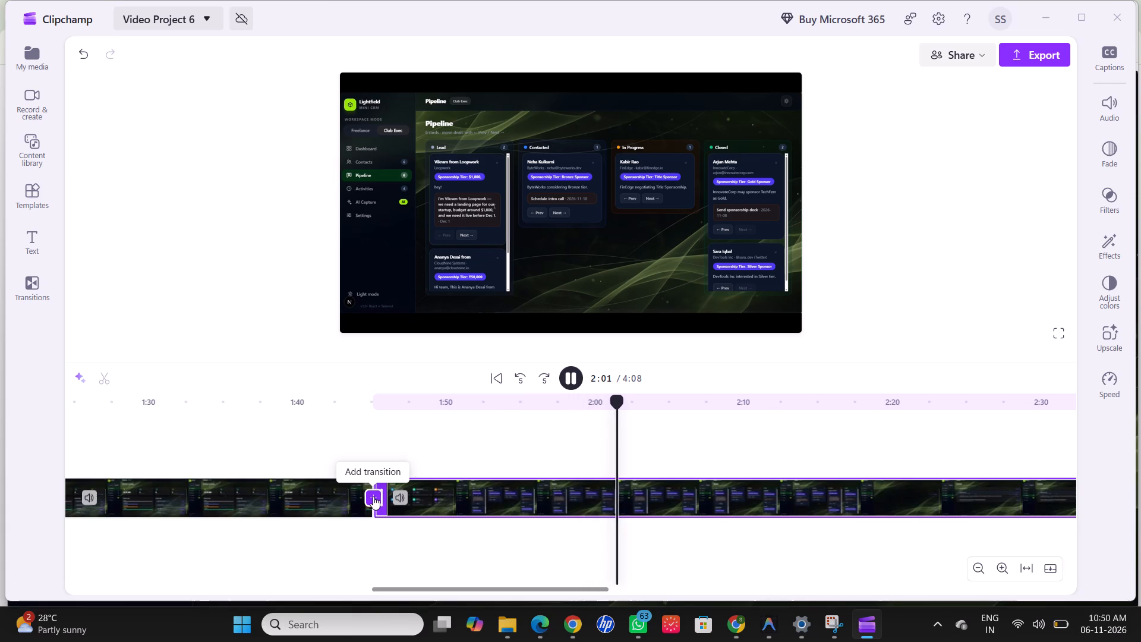
Add a transition at the join at about 1:45 and play the recording across it.
{"action": "left_click", "coordinate": [373, 496]}
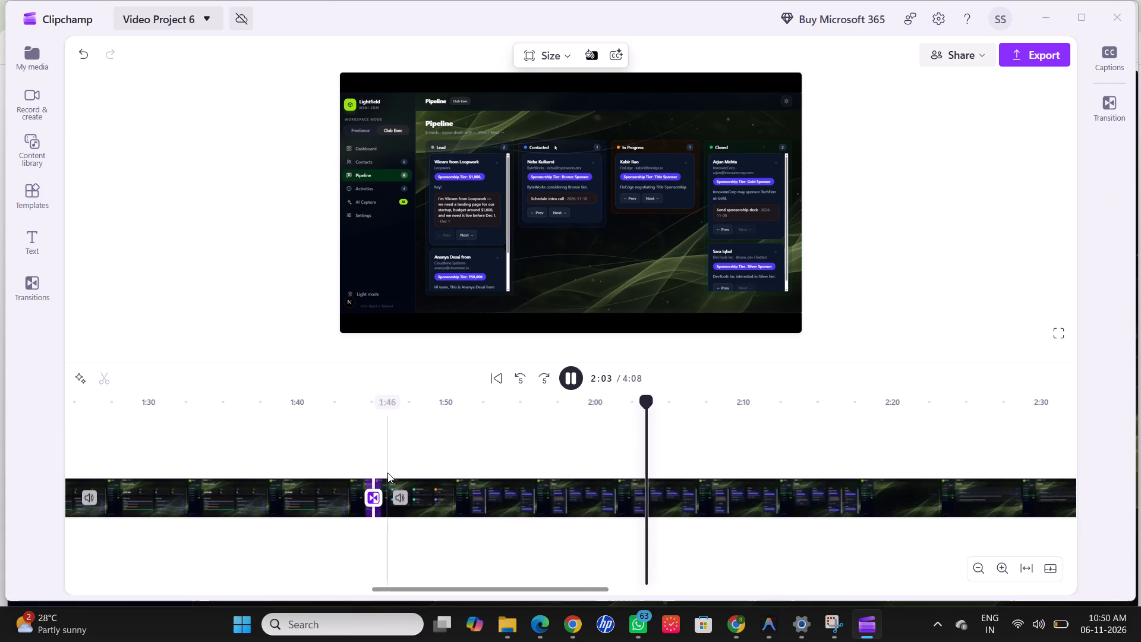
{"action": "left_click", "coordinate": [404, 450]}
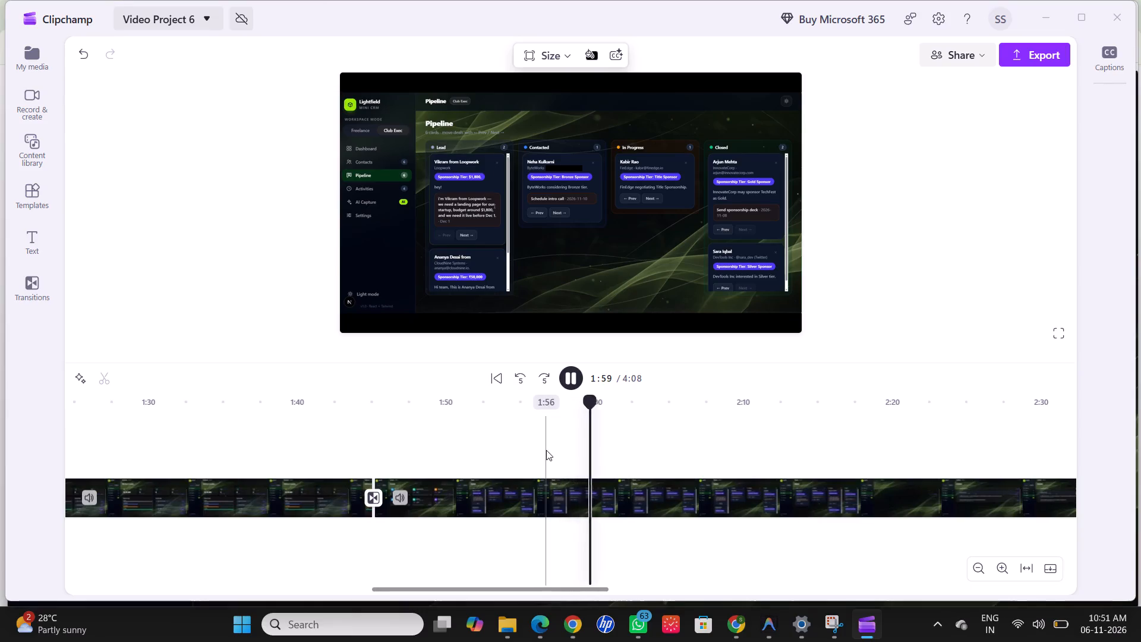
{"action": "left_click", "coordinate": [345, 503]}
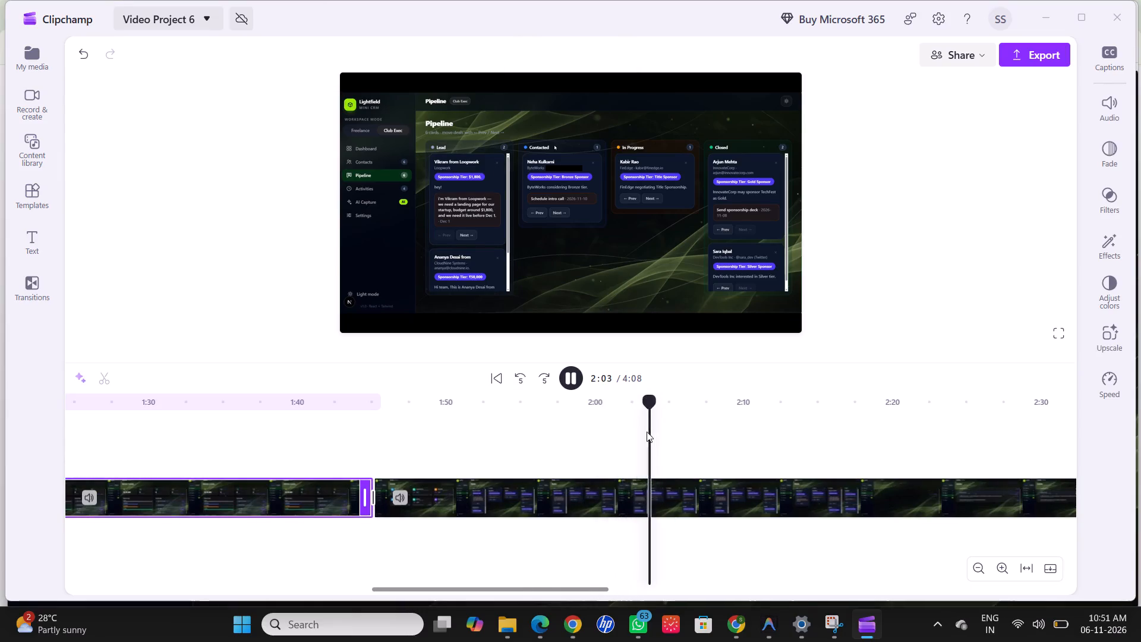
{"action": "left_click", "coordinate": [331, 471]}
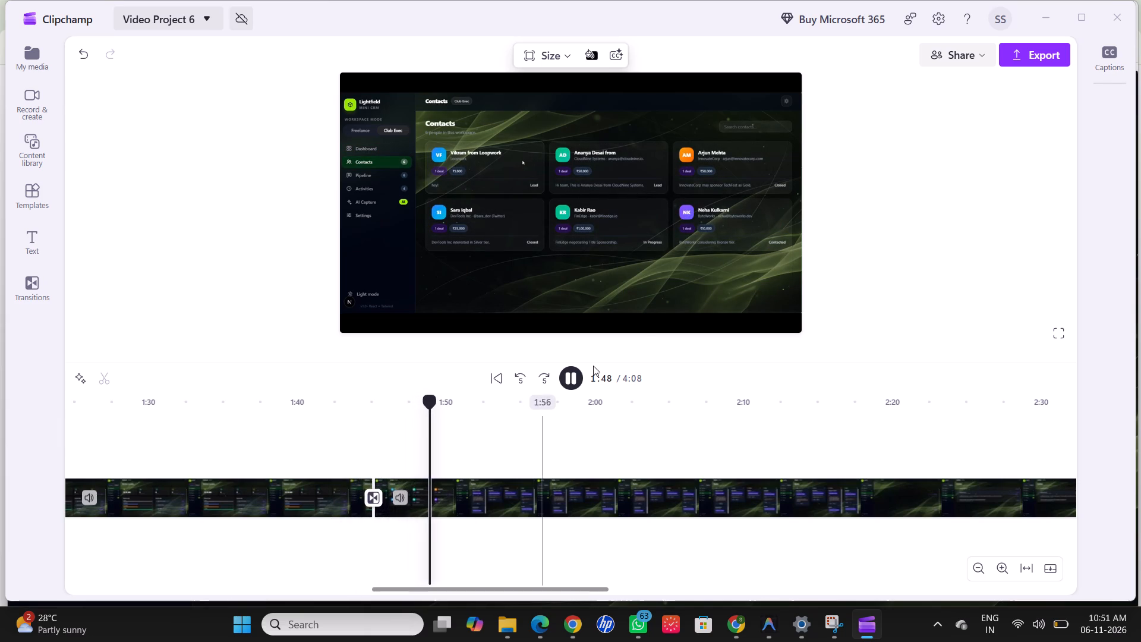
Export the edited recording at 1080p with the file name Lightfield.
{"action": "left_click", "coordinate": [1019, 48]}
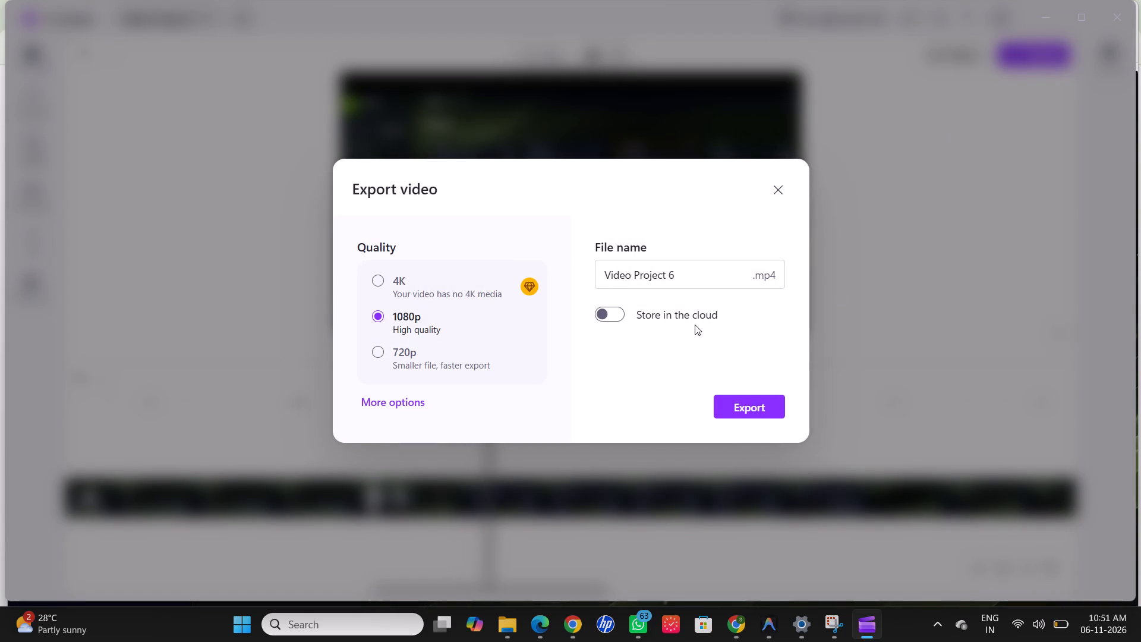
{"action": "left_click", "coordinate": [681, 281]}
{"action": "key", "text": "ctrl+BackSpace"}
{"action": "key", "text": "ctrl+BackSpace"}
{"action": "key", "text": "ctrl+BackSpace"}
{"action": "key", "text": "ctrl+BackSpace"}
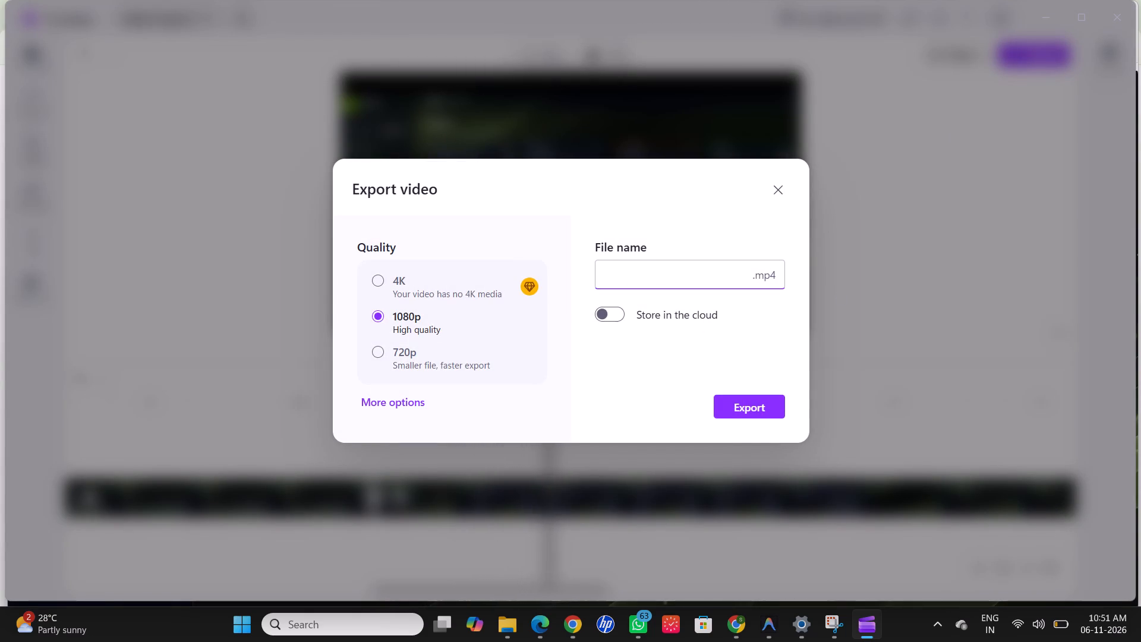
{"action": "key", "text": "l"}
{"action": "key", "text": "BackSpace"}
{"action": "type", "text": "eld"}
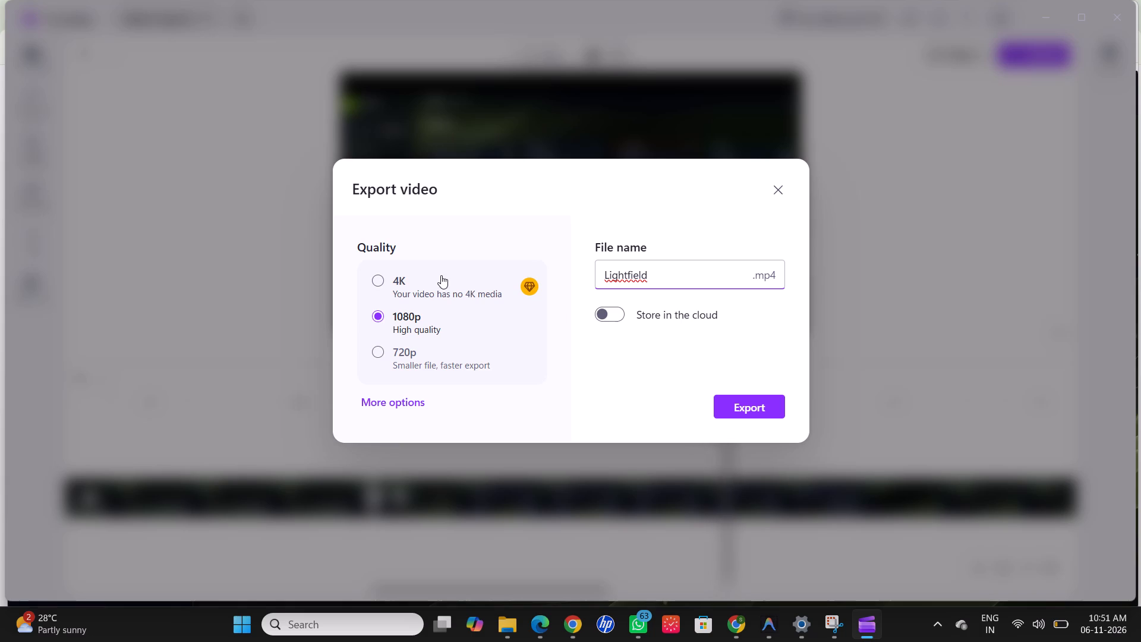
{"action": "left_click", "coordinate": [759, 400]}
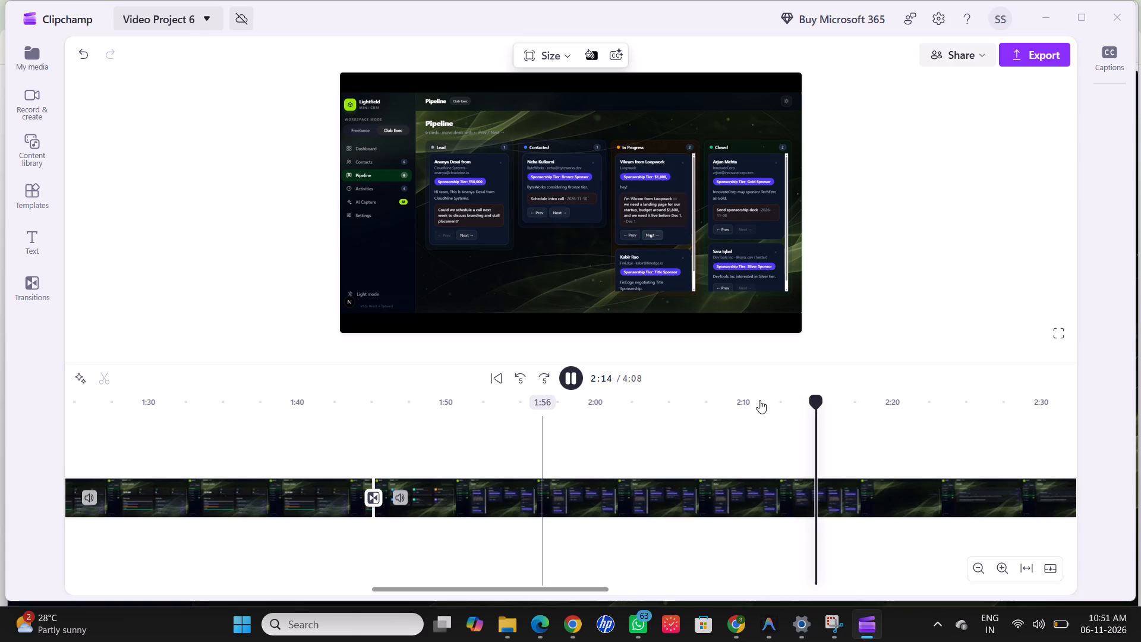
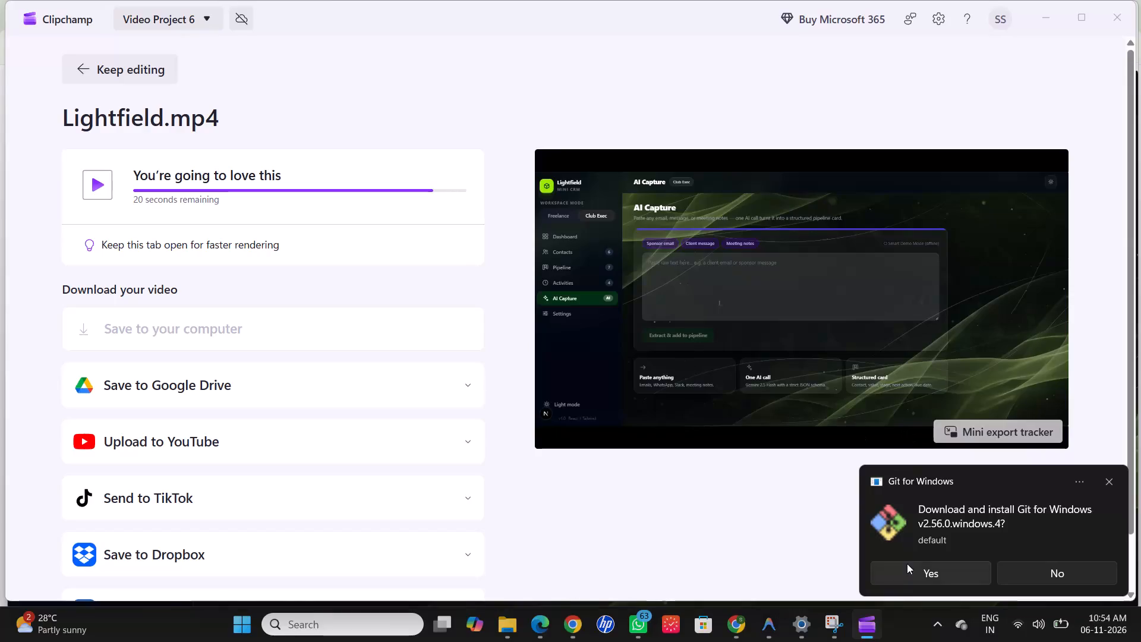
Accept the offer to download and install Git for Windows v2.56.0.windows.4.
{"action": "left_click", "coordinate": [906, 564]}
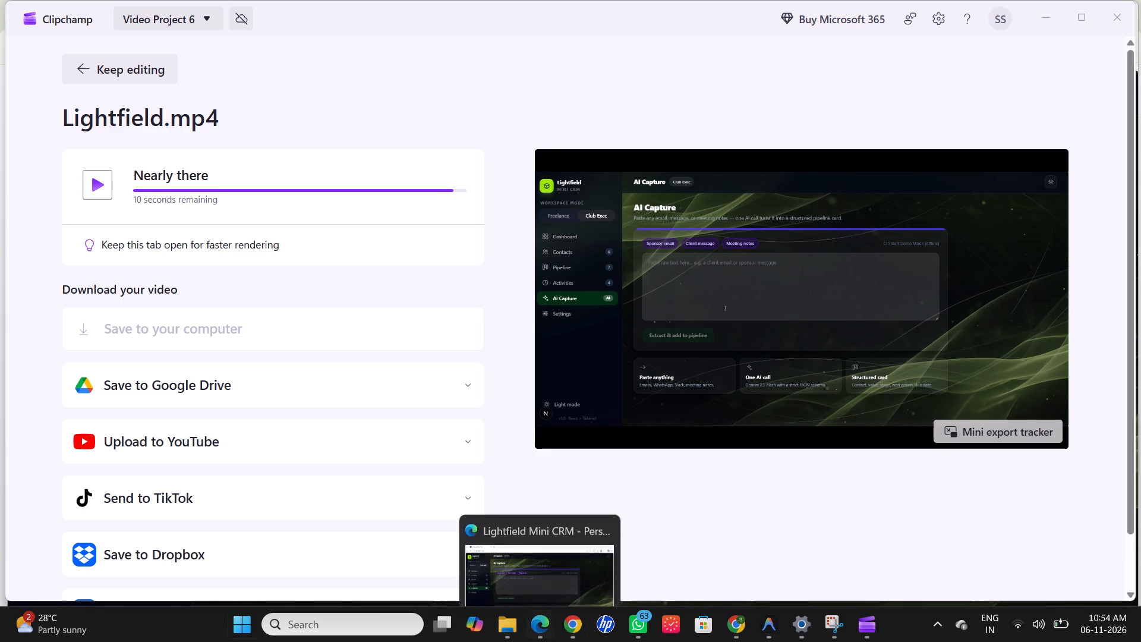
Choose YouTube as the upload destination for the exported Lightfield video and start connecting a YouTube account.
{"action": "scroll", "coordinate": [383, 493], "scroll_direction": "down", "scroll_amount": 1}
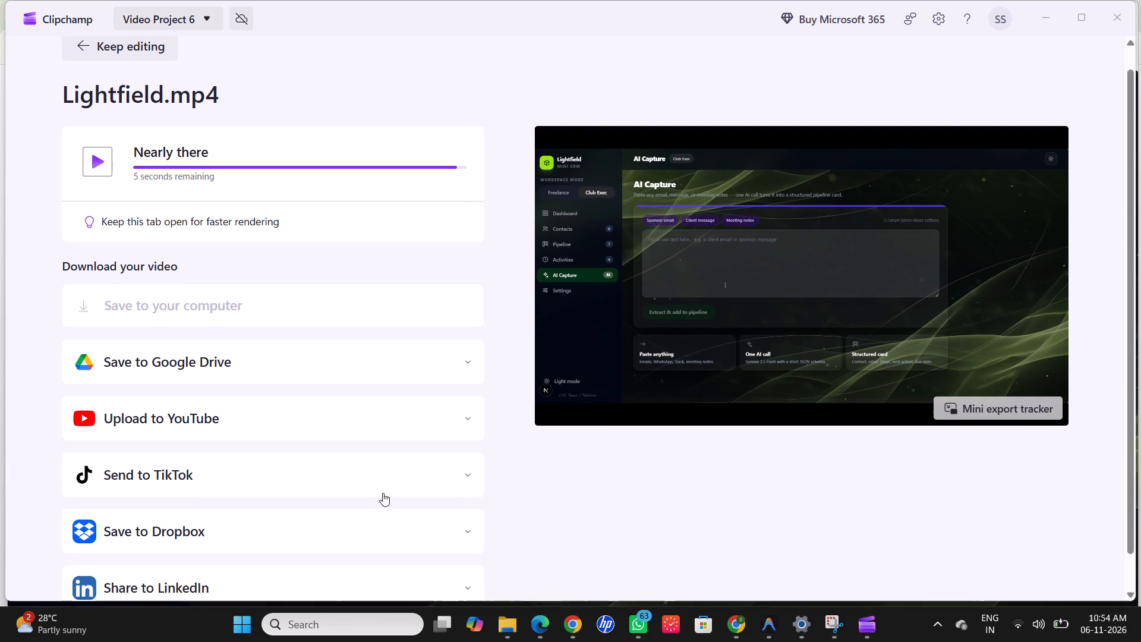
{"action": "scroll", "coordinate": [383, 493], "scroll_direction": "down", "scroll_amount": 1}
{"action": "left_click", "coordinate": [472, 377]}
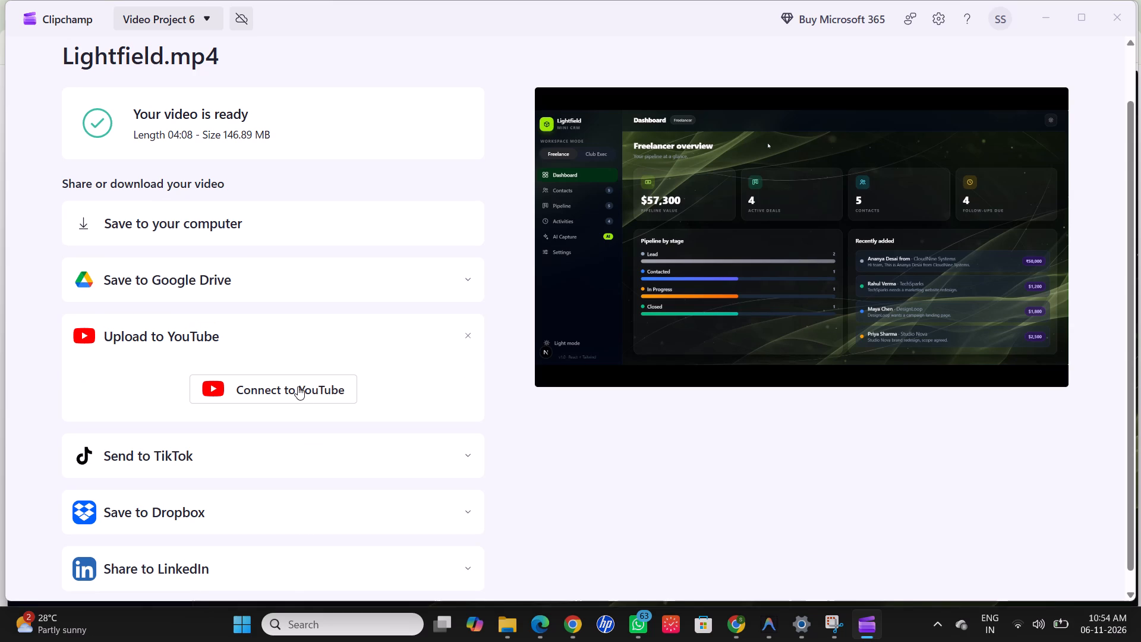
{"action": "left_click", "coordinate": [298, 386]}
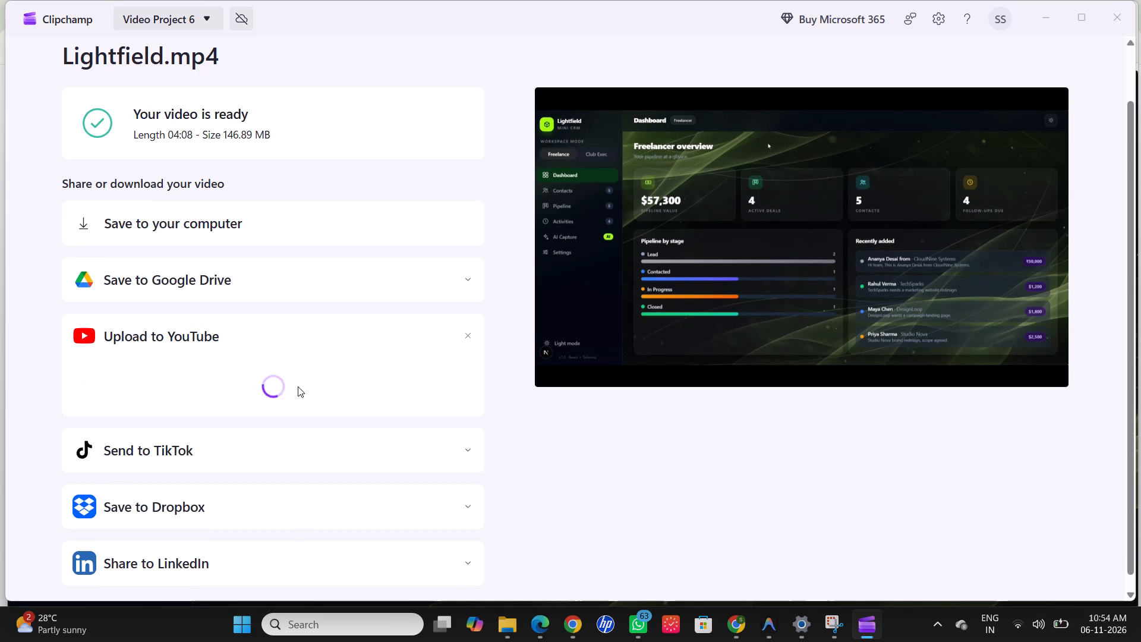